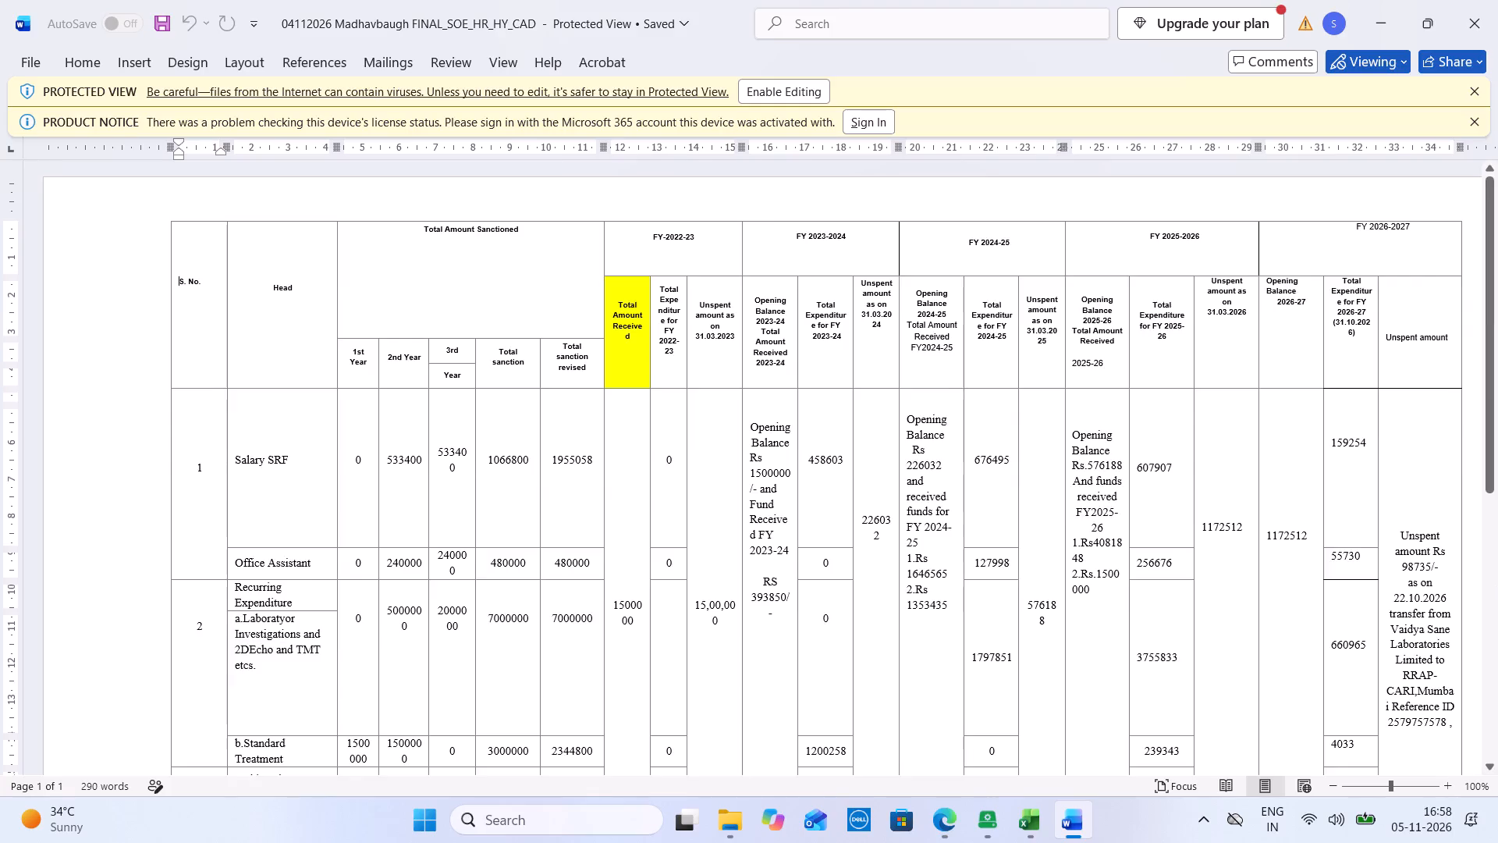
Examine the lower rows of the expenditure table, from Standard Treatment down to the Grand Total row.
left_click(1497, 663)
left_click(1497, 663)
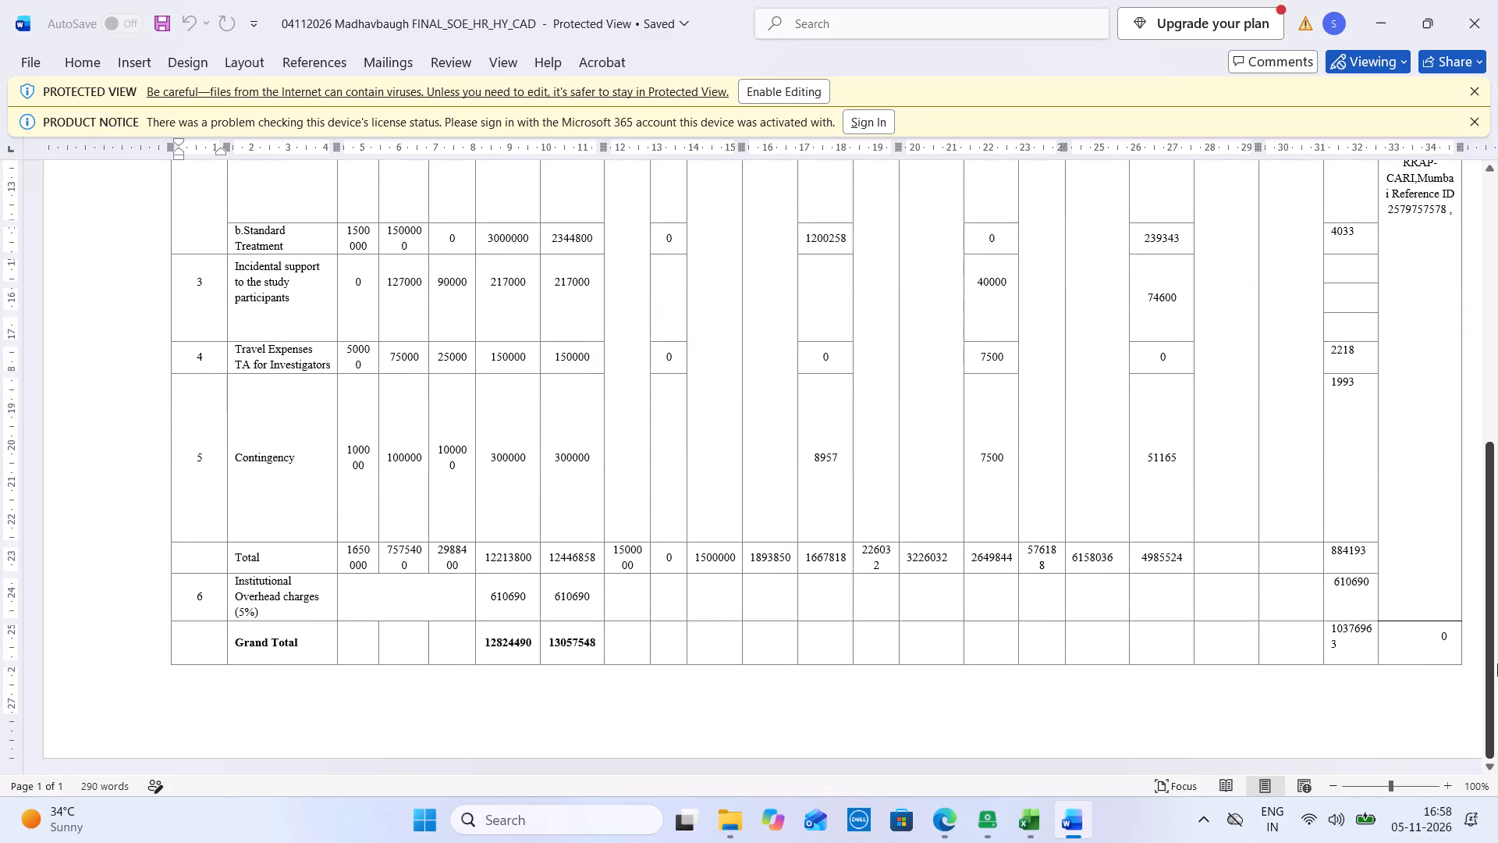
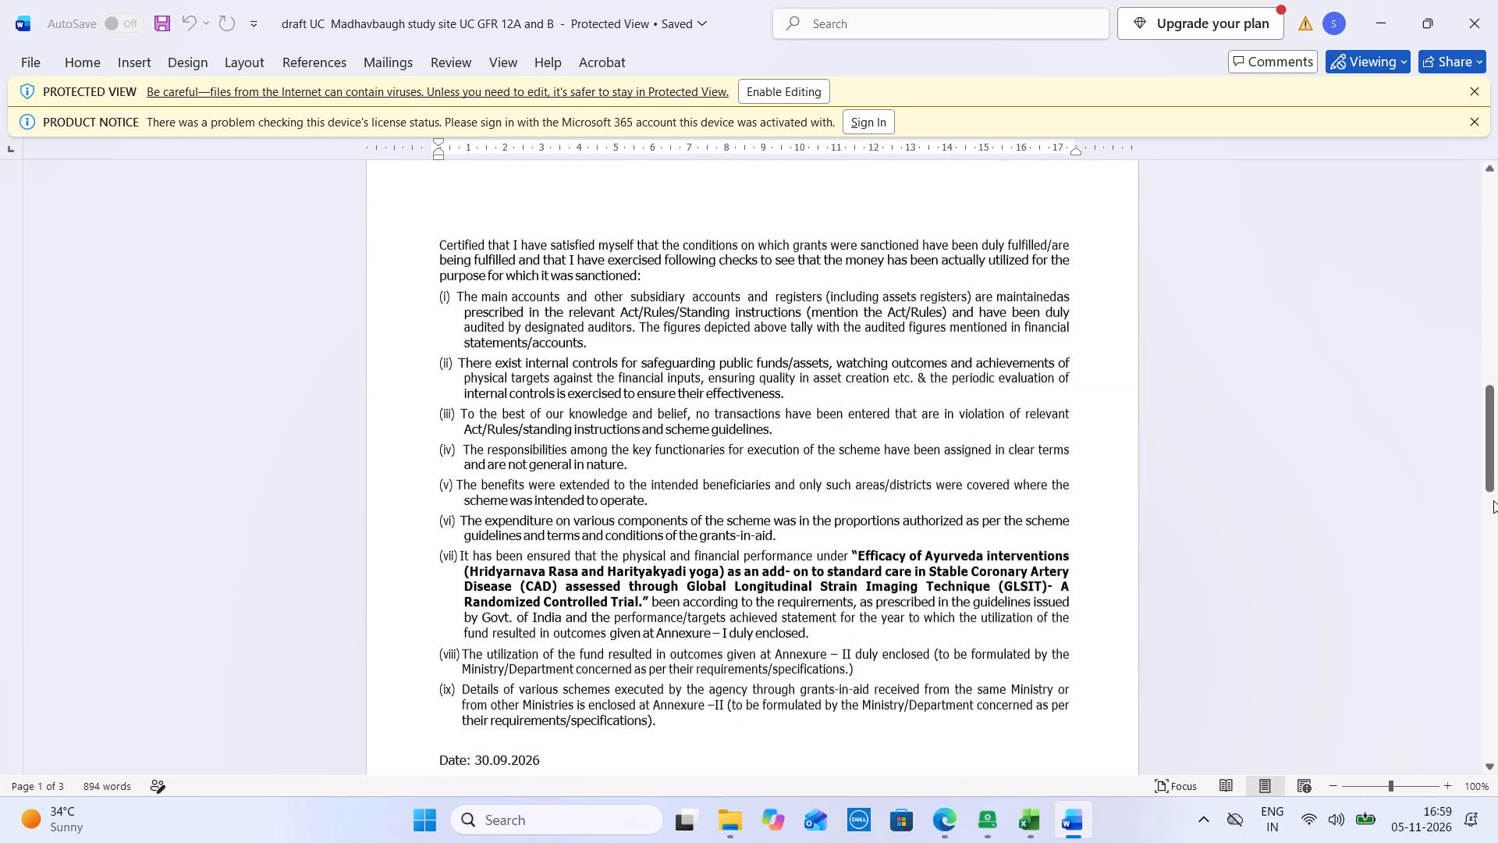
Examine the utilization certificate from the certification conditions through the Final Consolidated Summary to the CCRAS refund table and kinds of checks exercised.
left_click(1493, 500)
left_click(1497, 716)
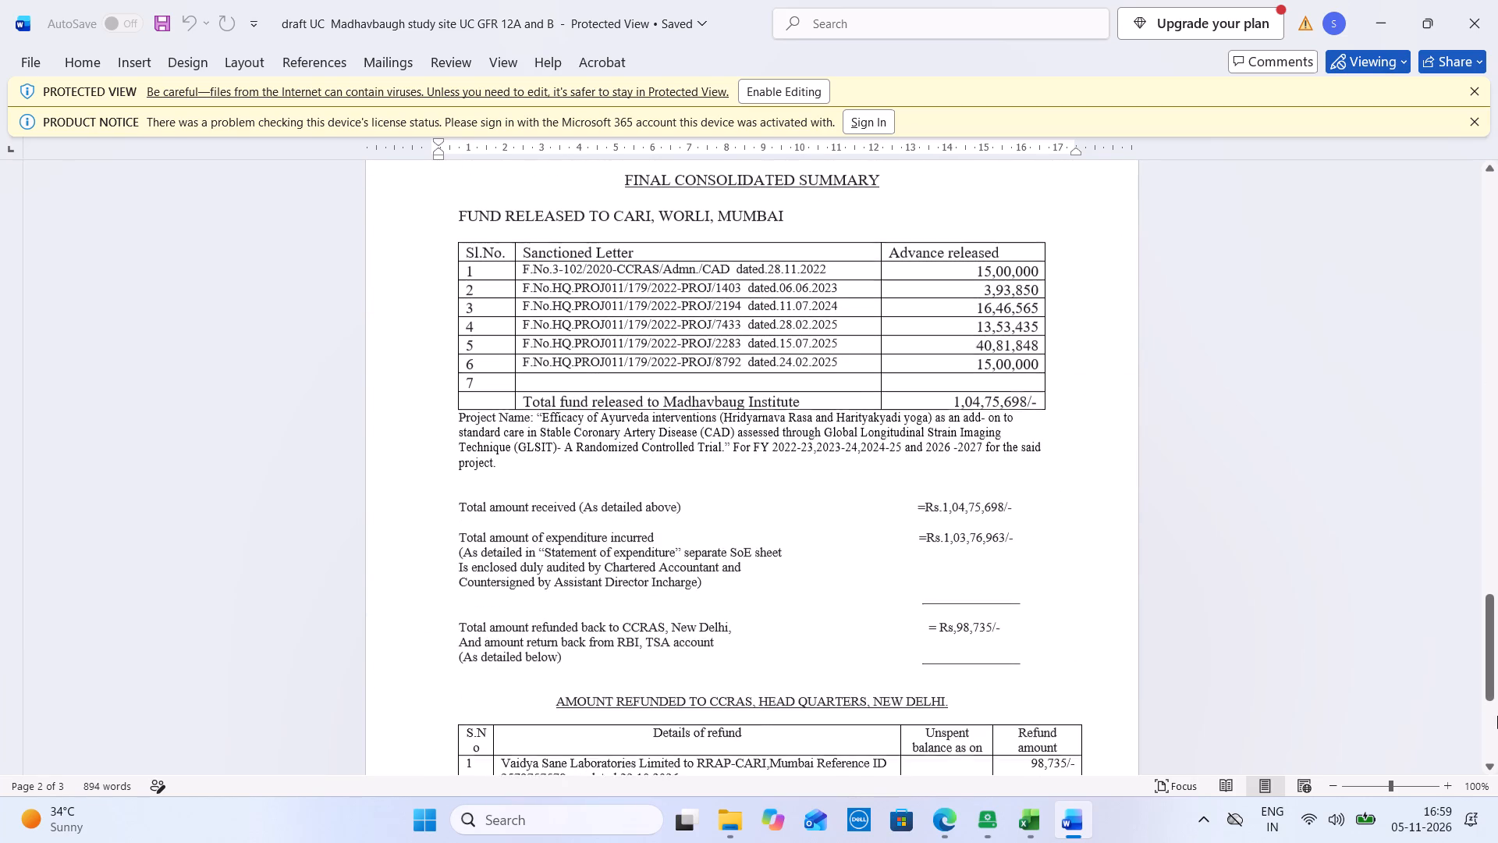
left_click(1493, 767)
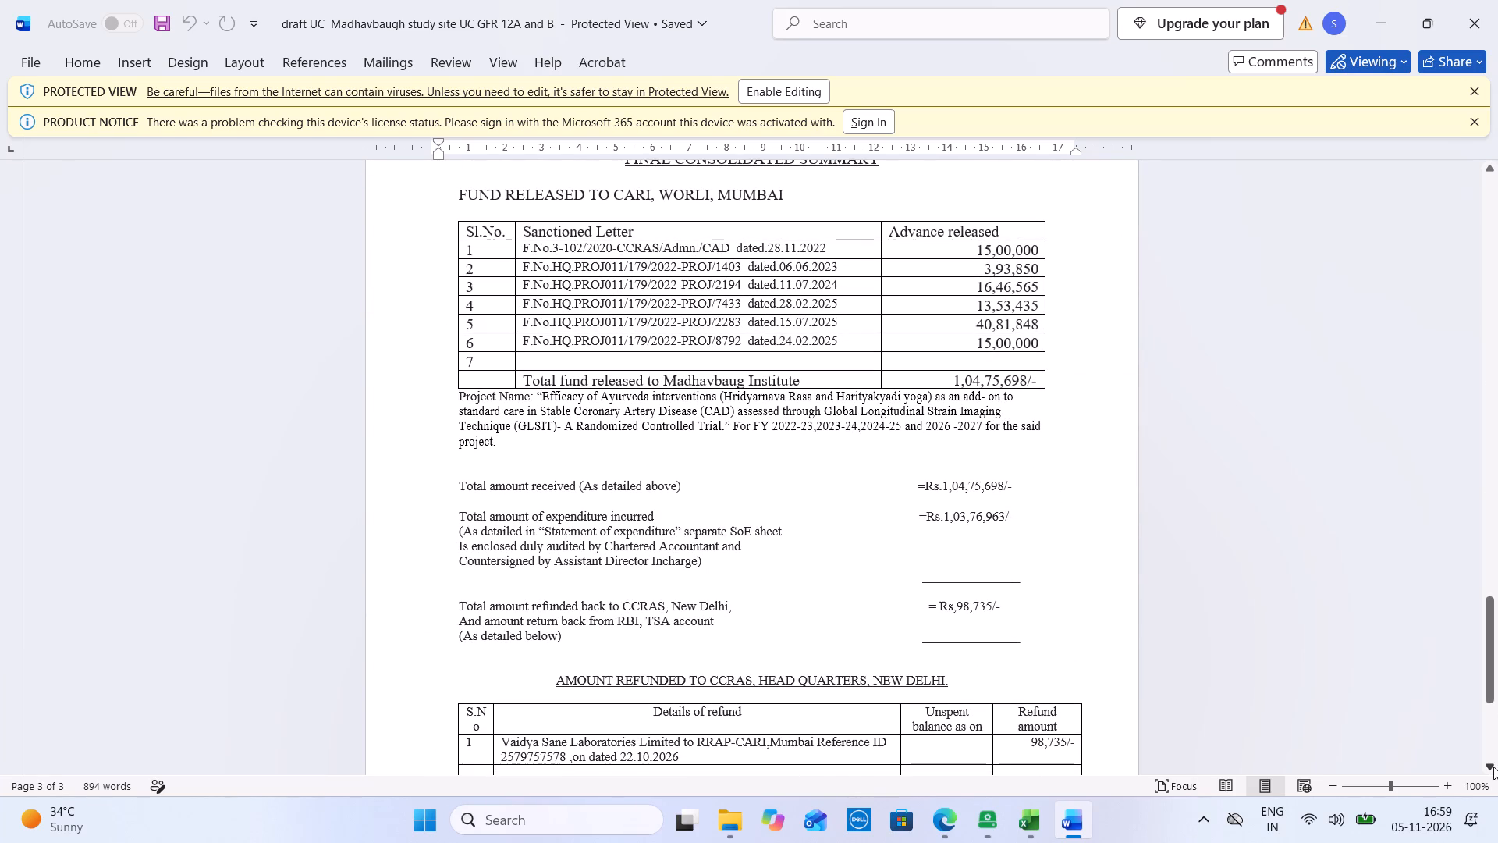
left_click(1496, 736)
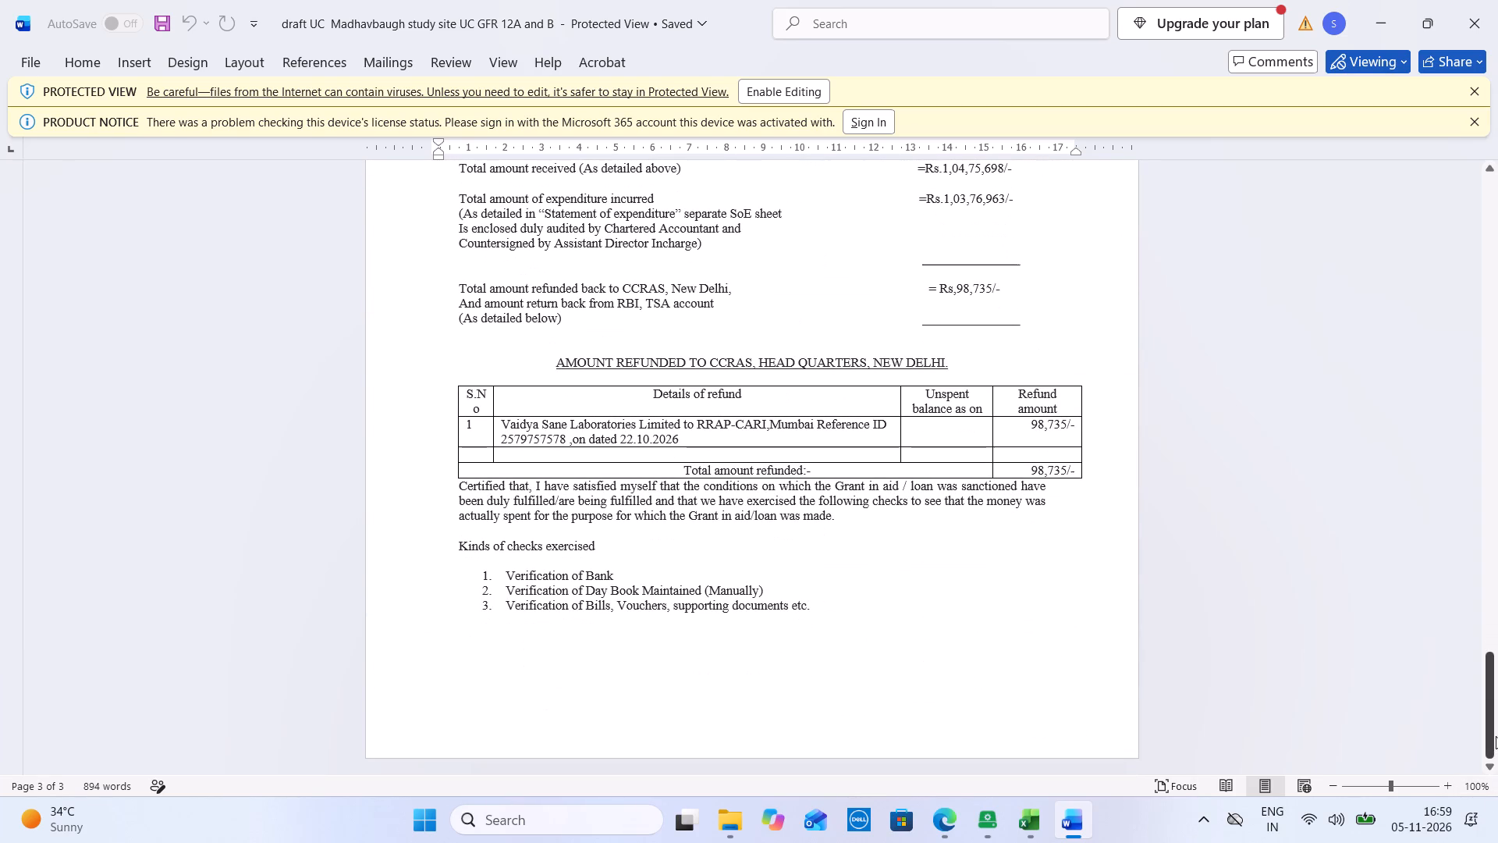
left_click(1497, 80)
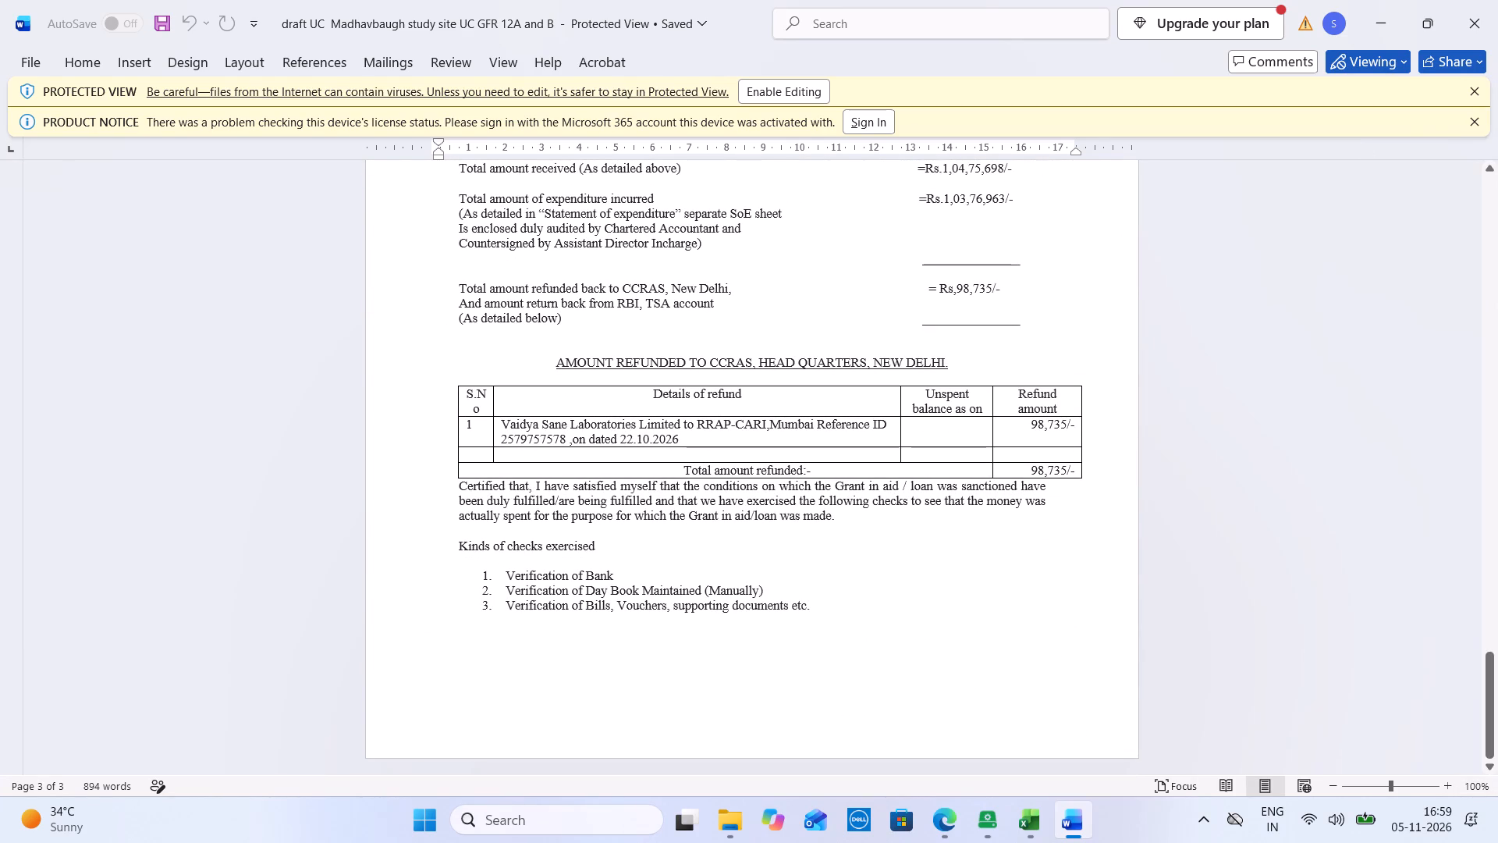
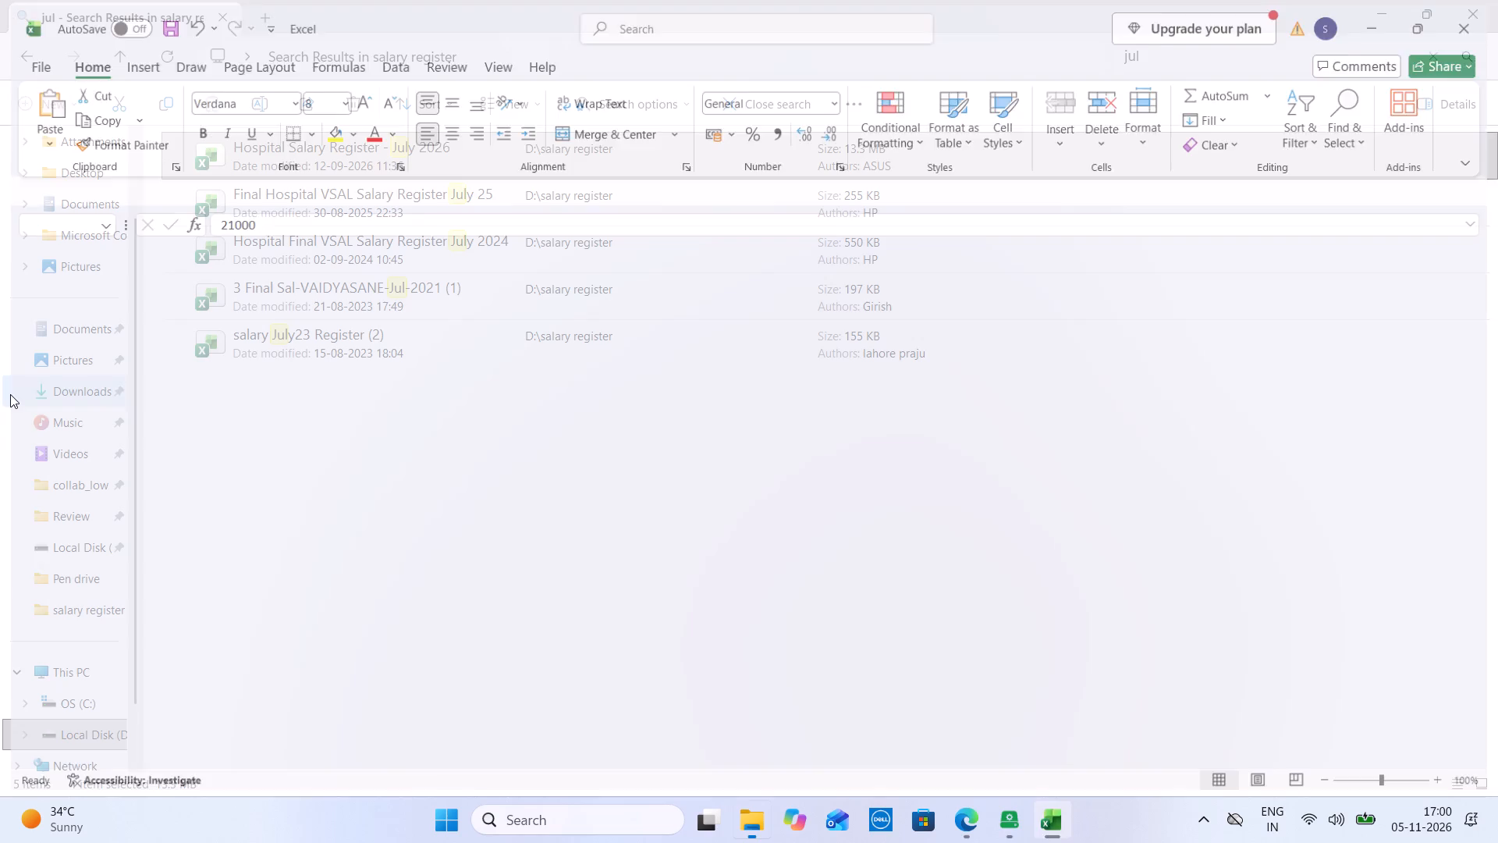
Open the 04112026 Madhavbaugh FINAL_SOE_HR_HY_CAD document from the Downloads folder and enable it for editing.
left_click(57, 396)
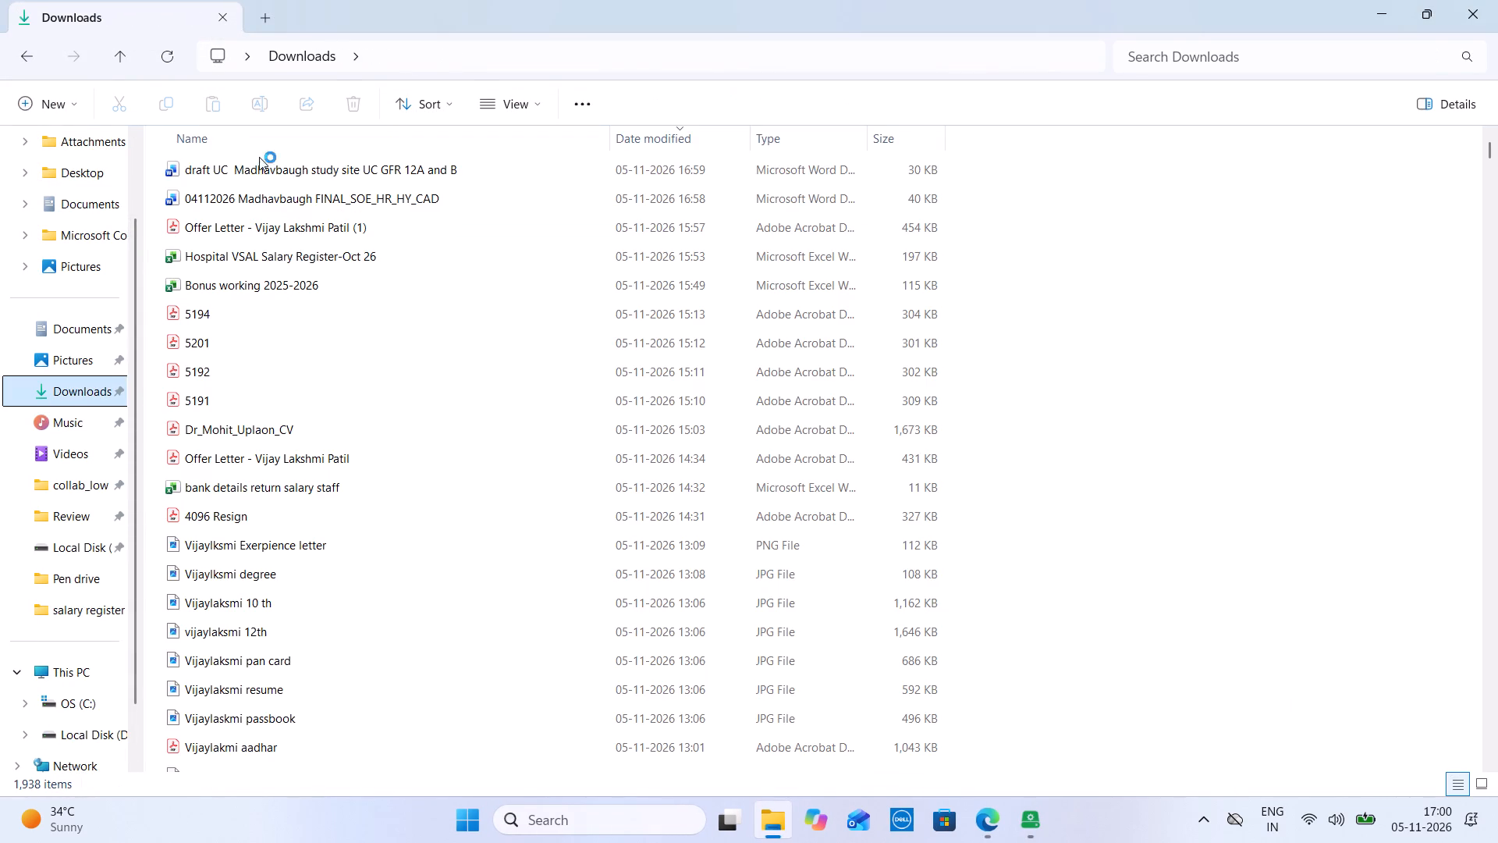
double_click(273, 196)
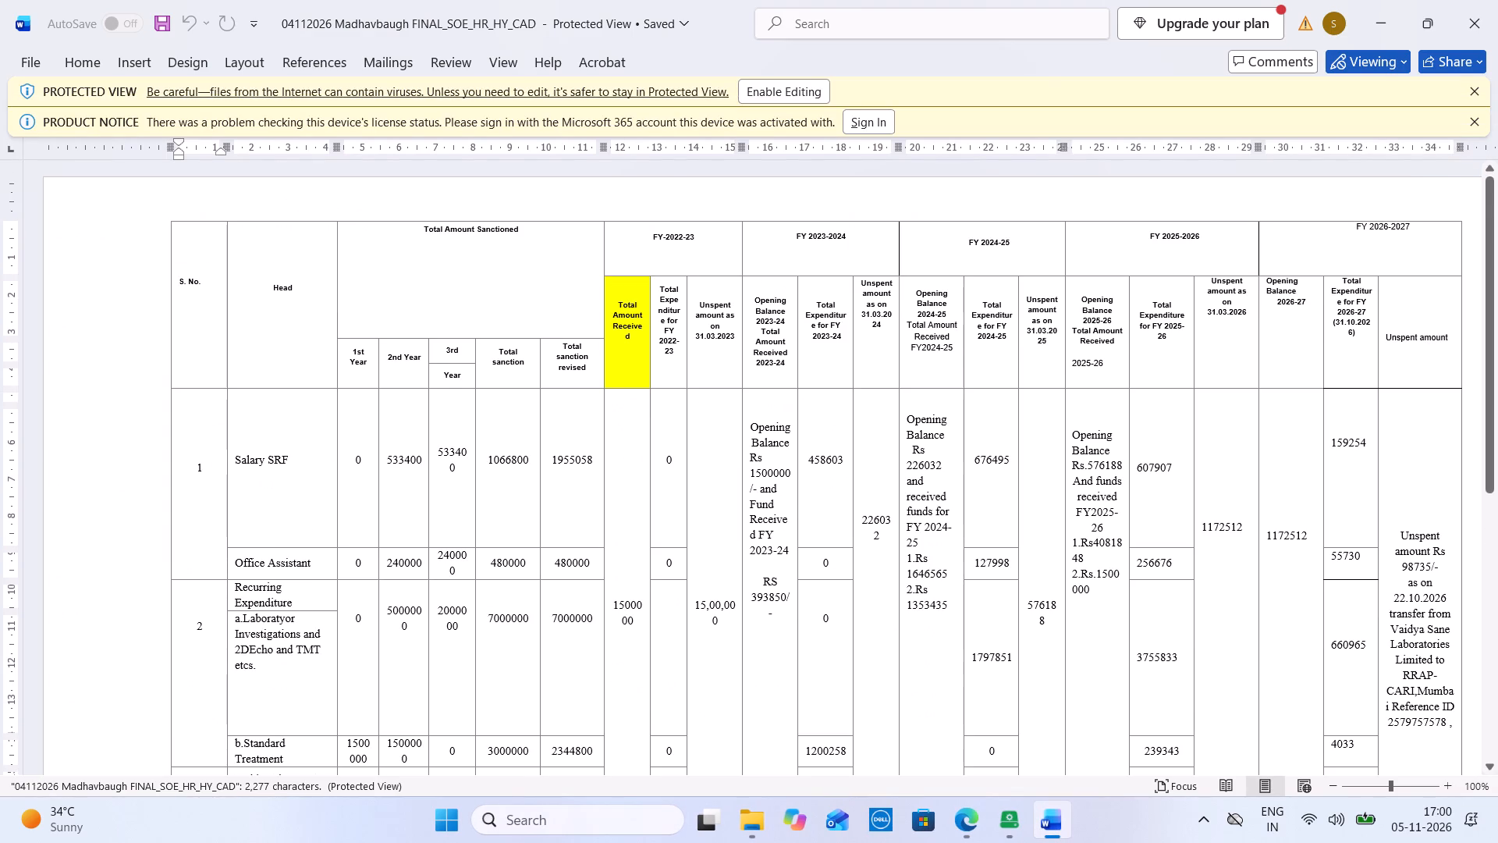
left_click(761, 87)
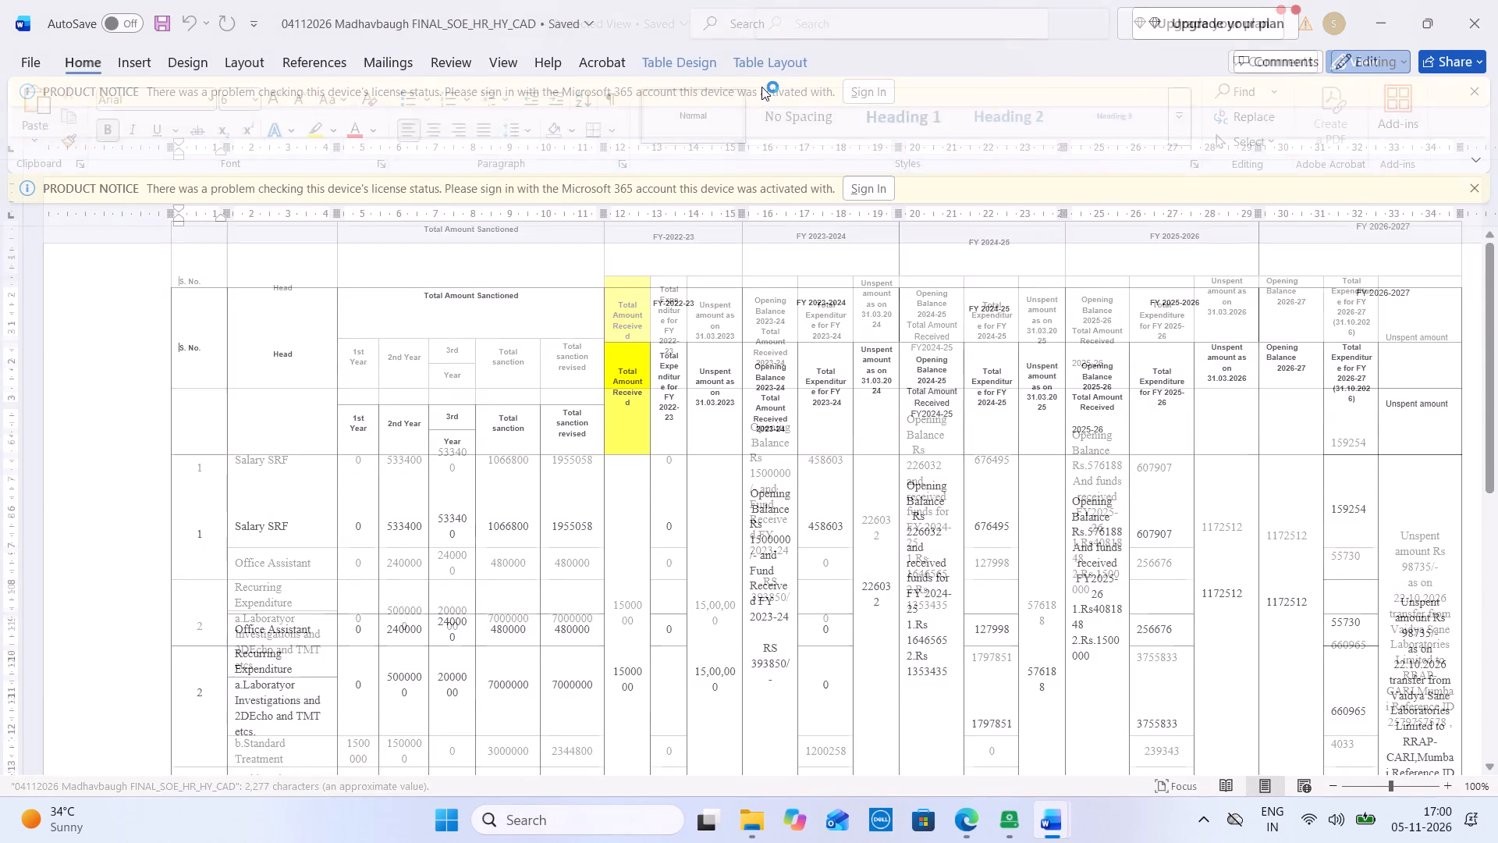
Check how the expenditure table fits on the page in the print preview.
key("ctrl+p")
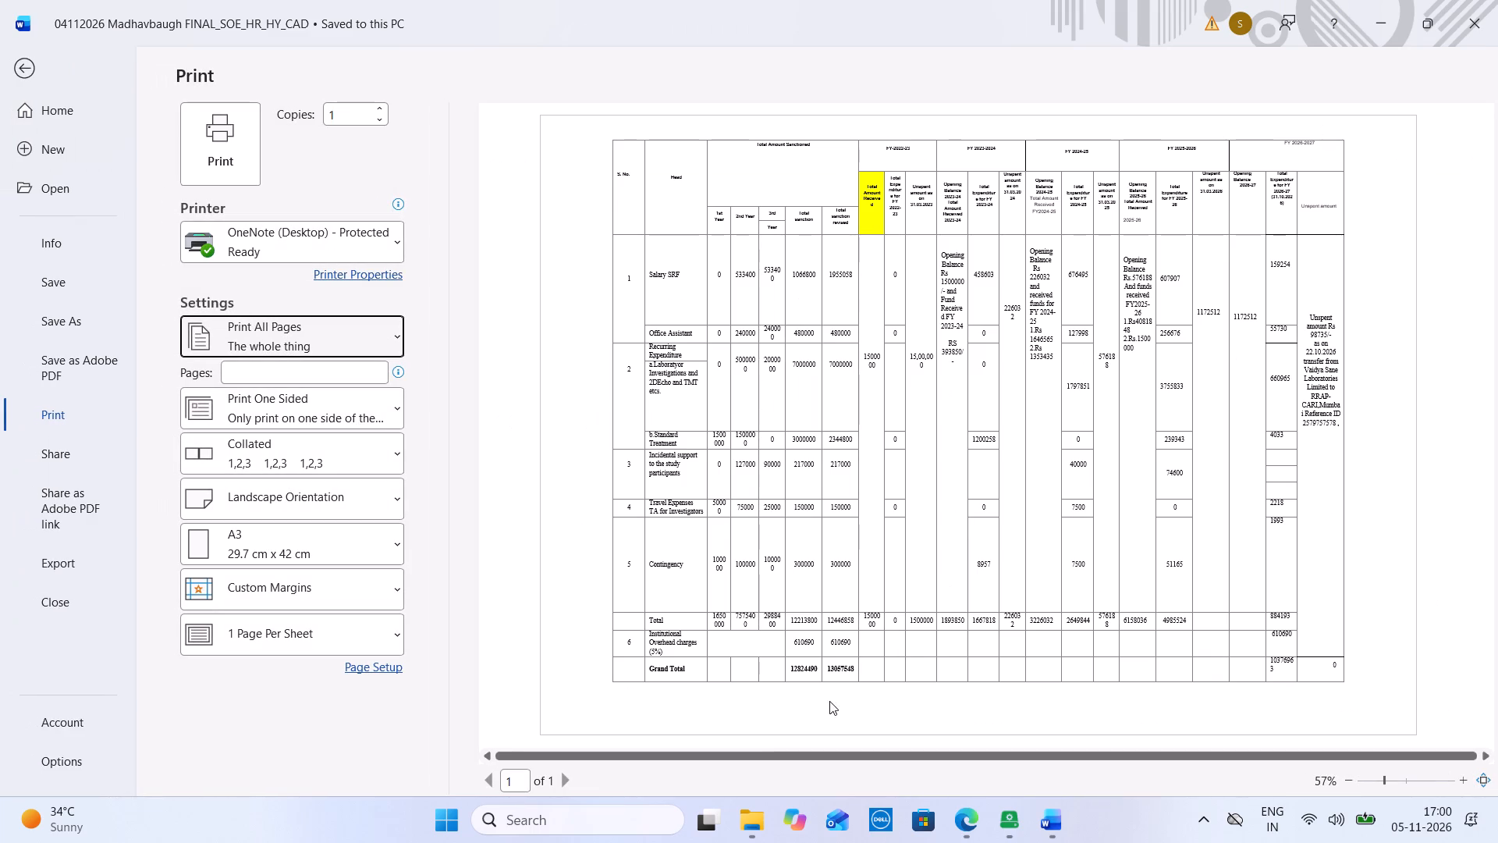
left_click(24, 66)
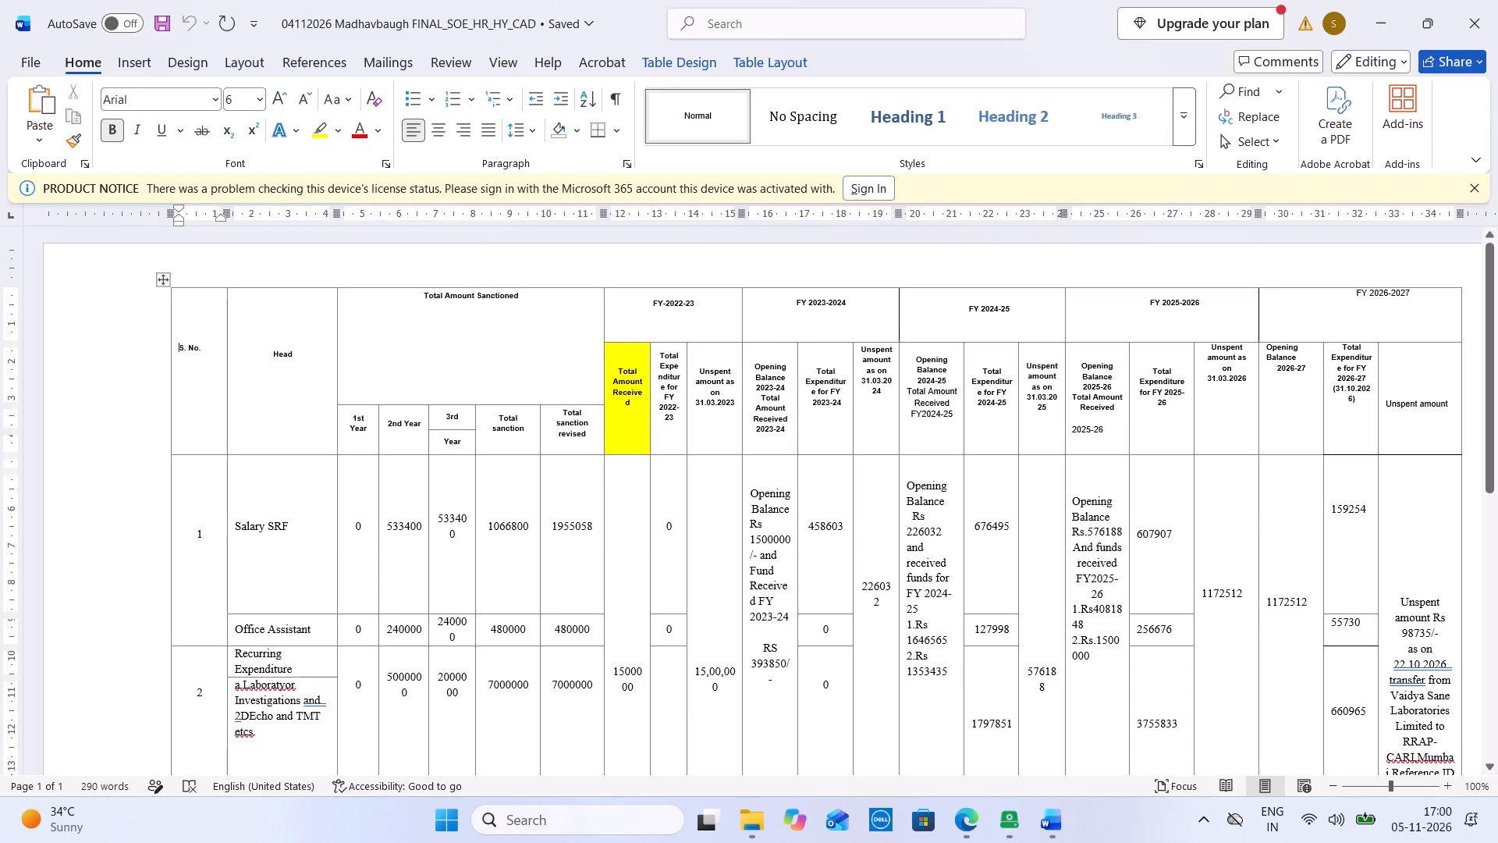
Move the whole table about 1 cm left, toward the page's left edge.
left_click_drag(168, 276, 134, 271)
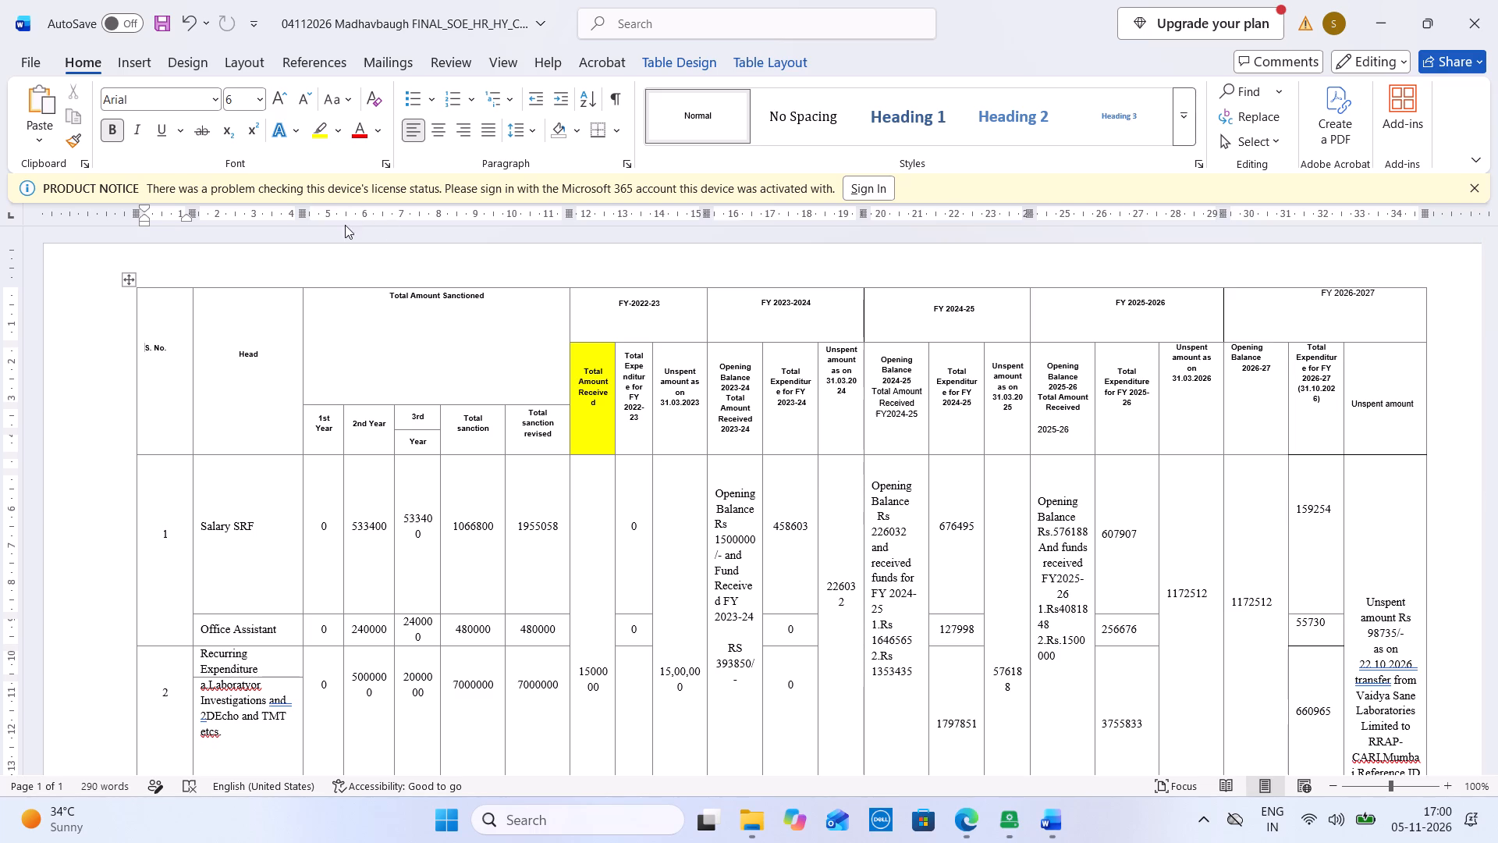
left_click(307, 211)
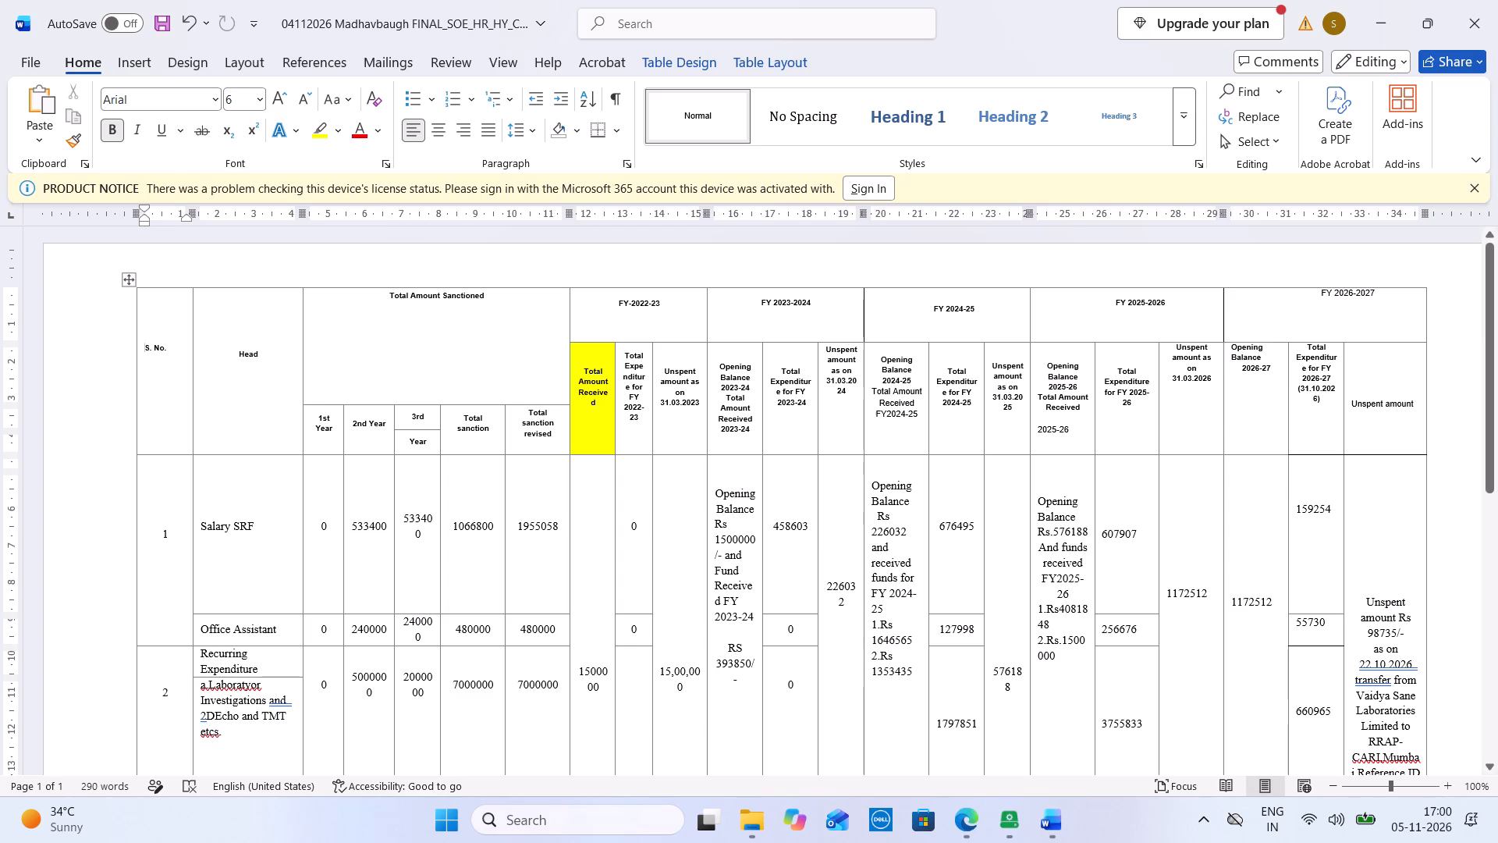
Widen the 2nd Year, 3rd Year, Total sanction and Total sanction revised columns so each figure fits on one line.
left_click_drag(439, 567, 455, 564)
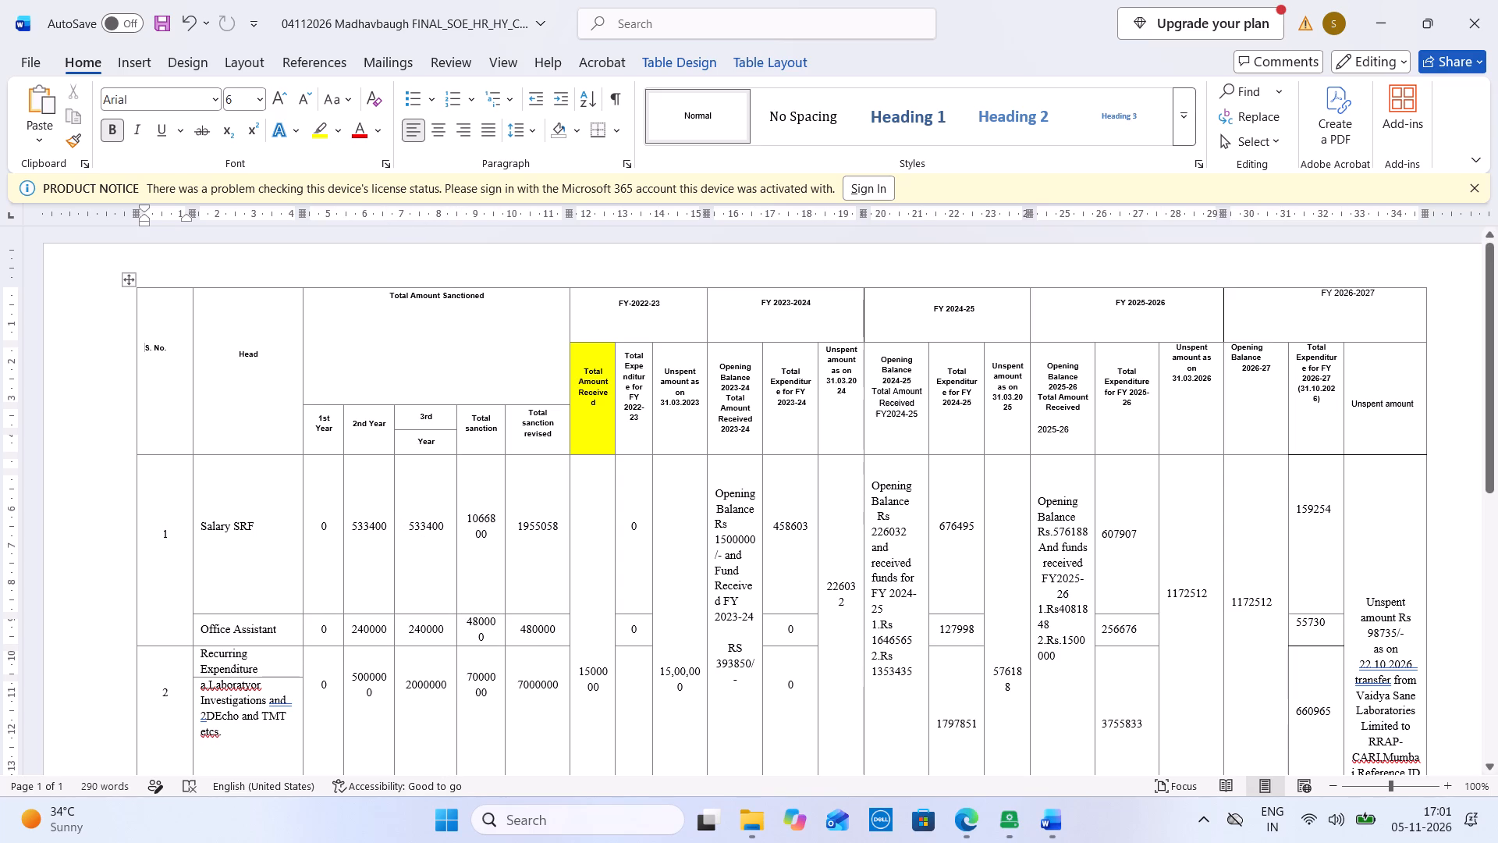
left_click_drag(393, 535, 405, 535)
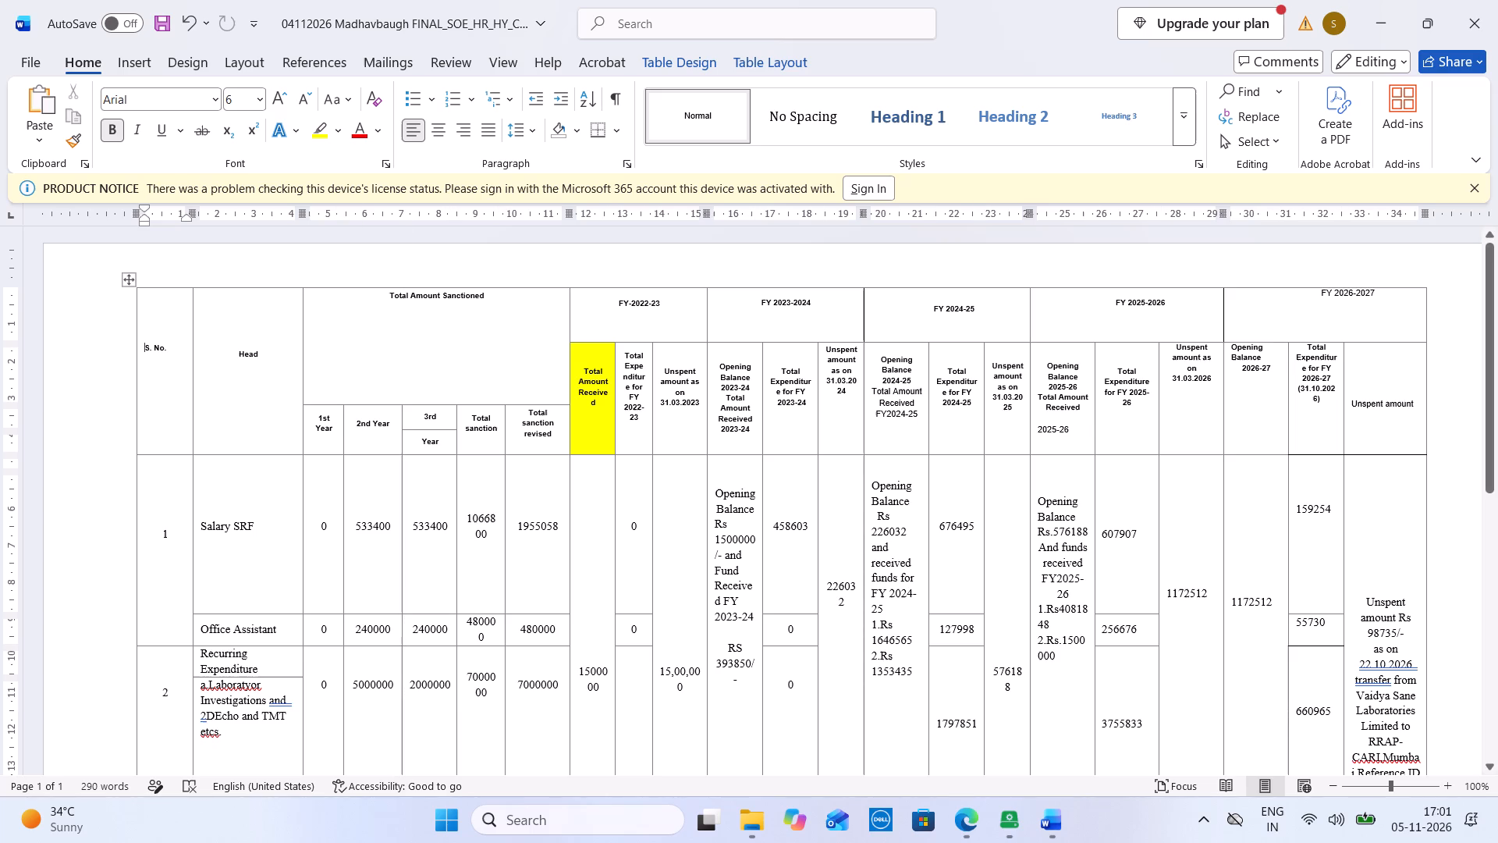
left_click_drag(505, 493, 521, 493)
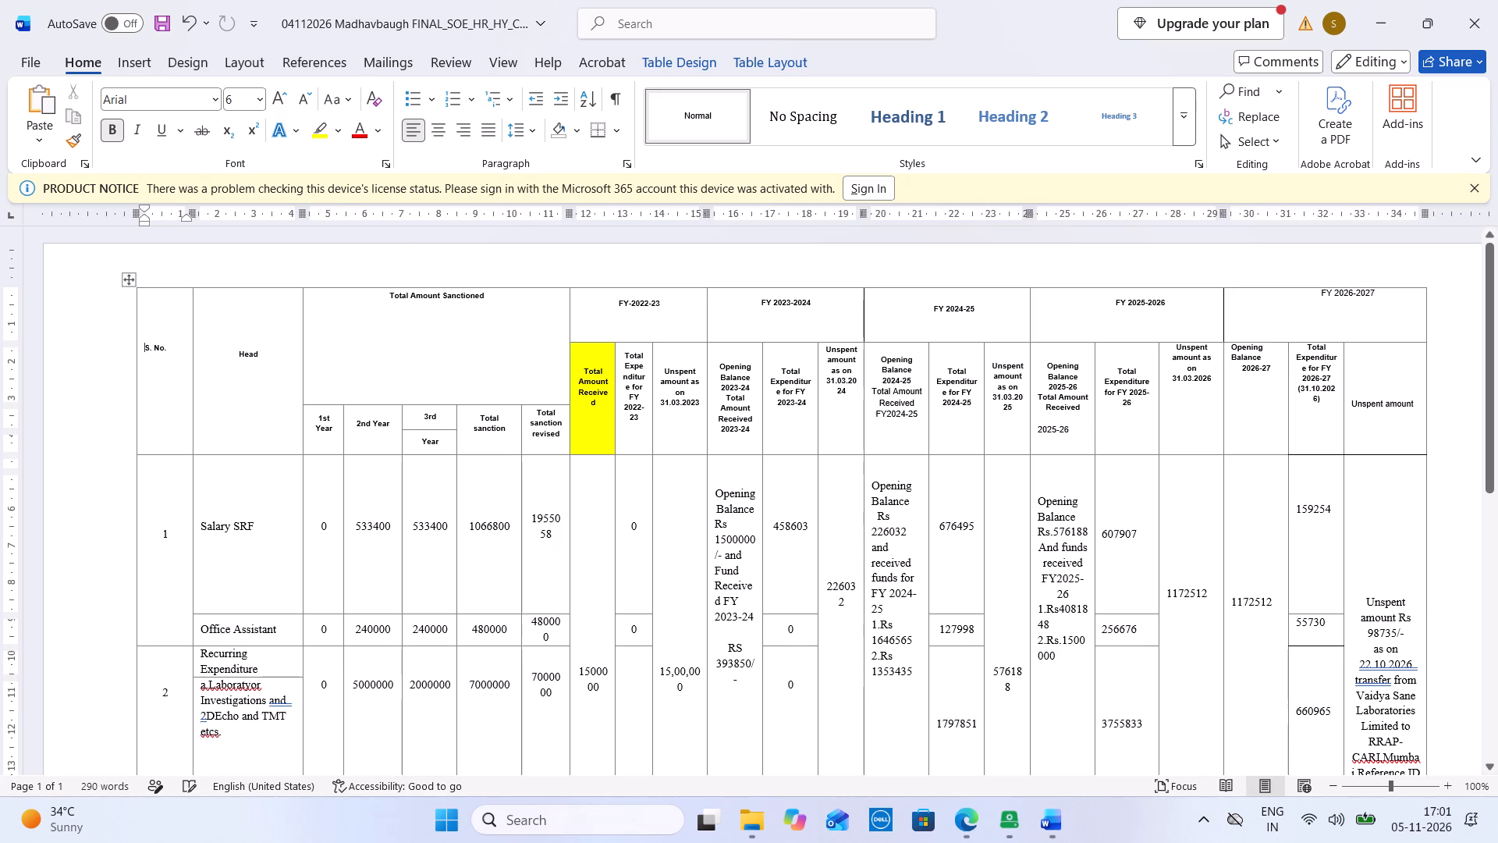
left_click_drag(567, 471, 587, 471)
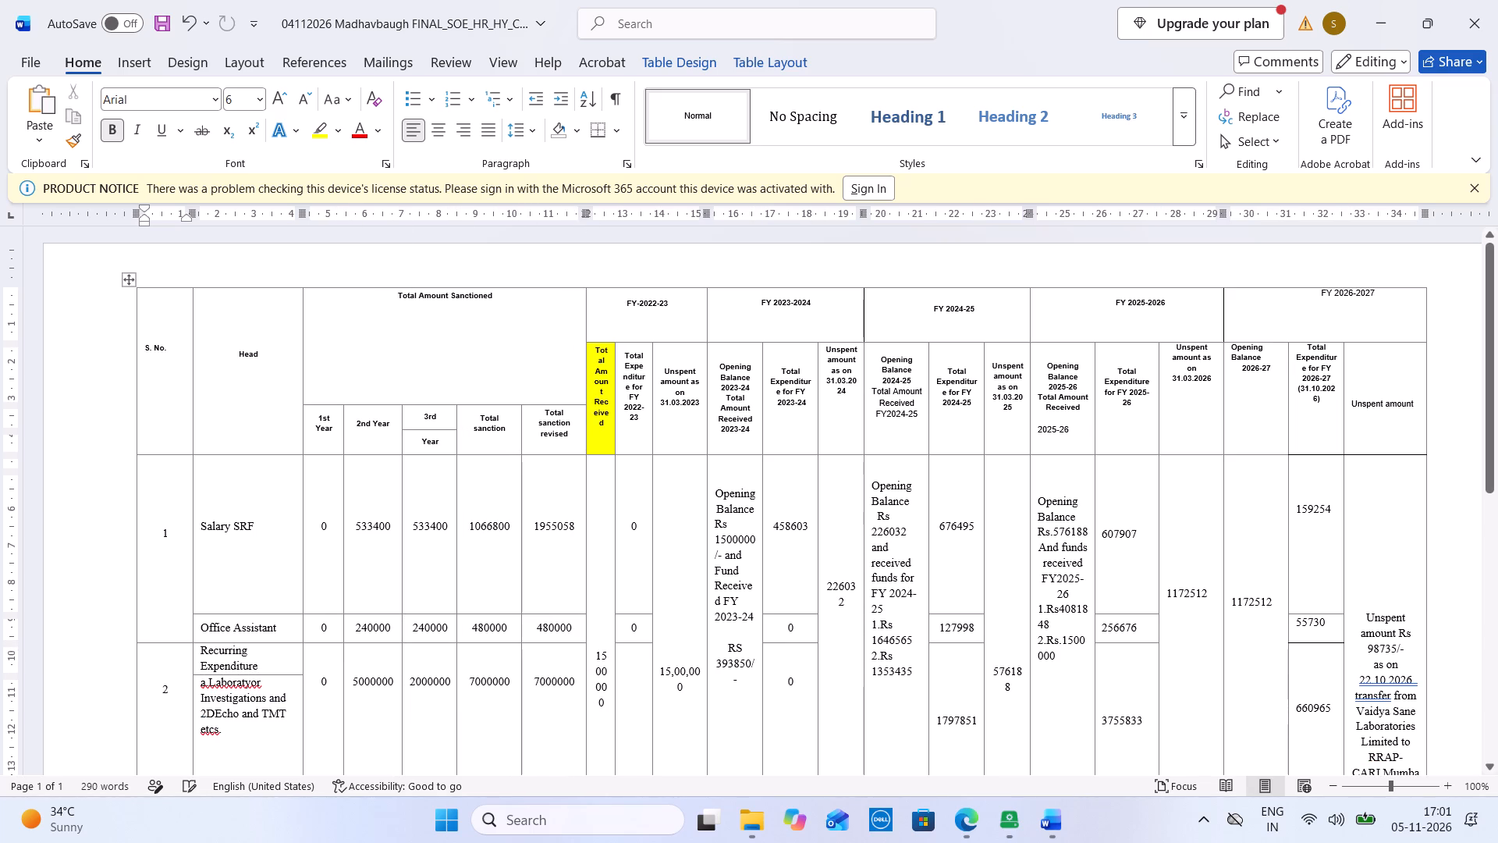
Widen the yellow Total Amount Received column so 1500000 fits on one line, making room in the FY 2022-23 Total Expenditure and Unspent amount columns.
left_click_drag(615, 471, 627, 471)
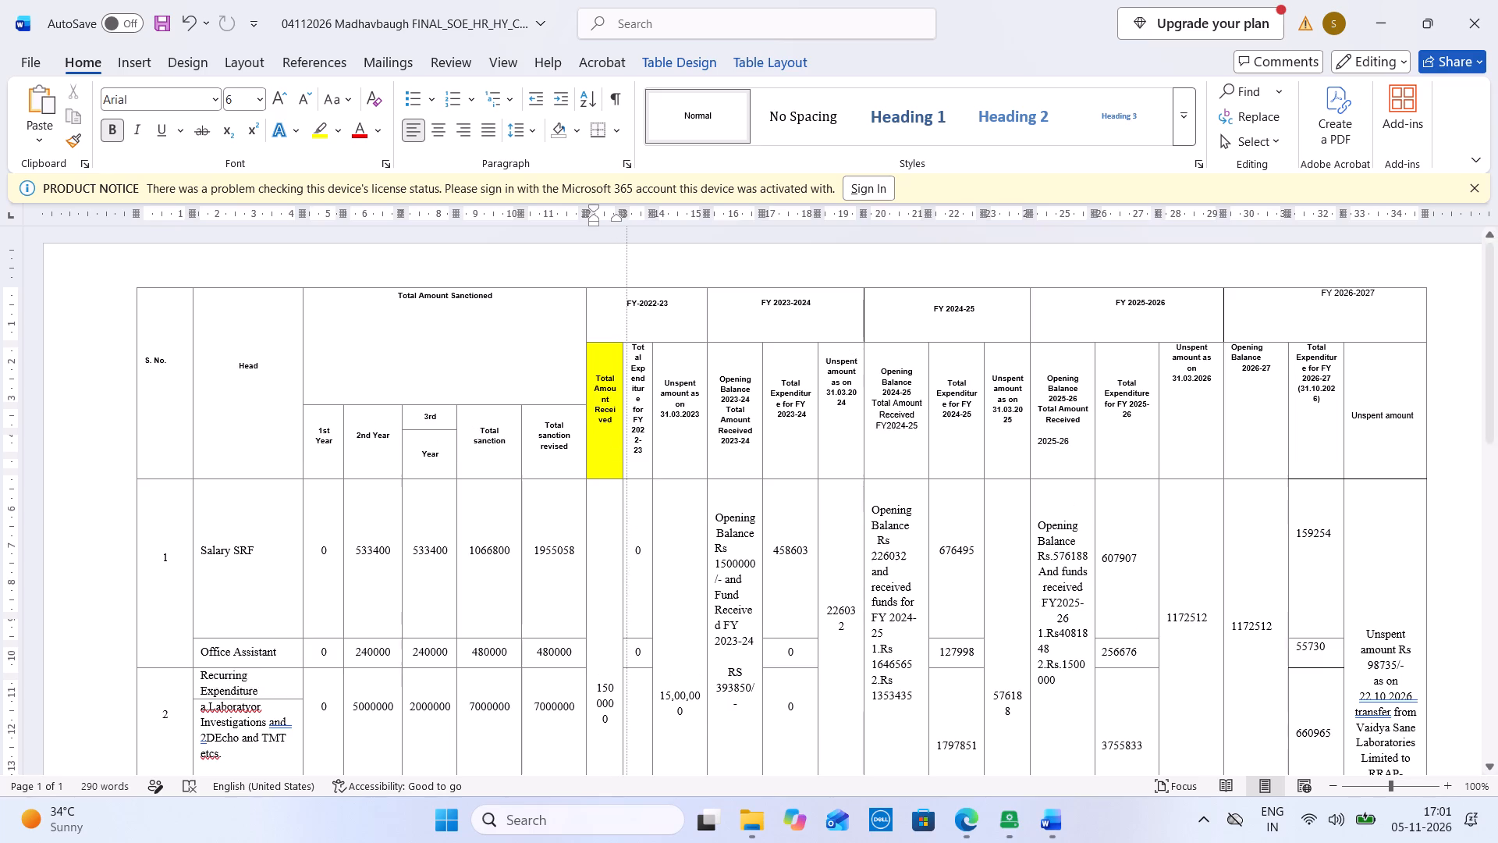
left_click_drag(627, 471, 632, 472)
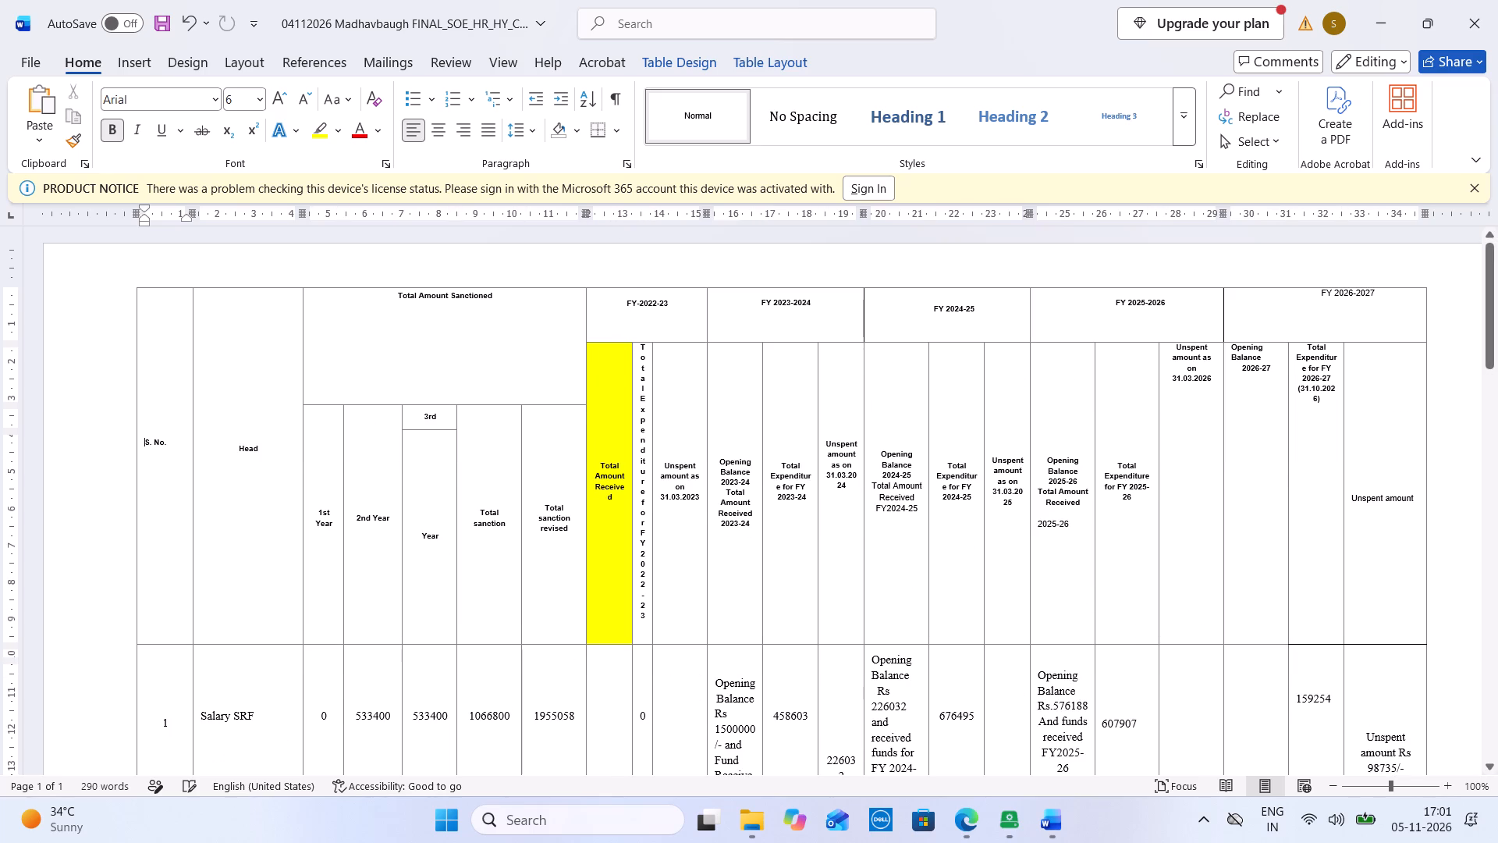
left_click_drag(1490, 329, 1494, 389)
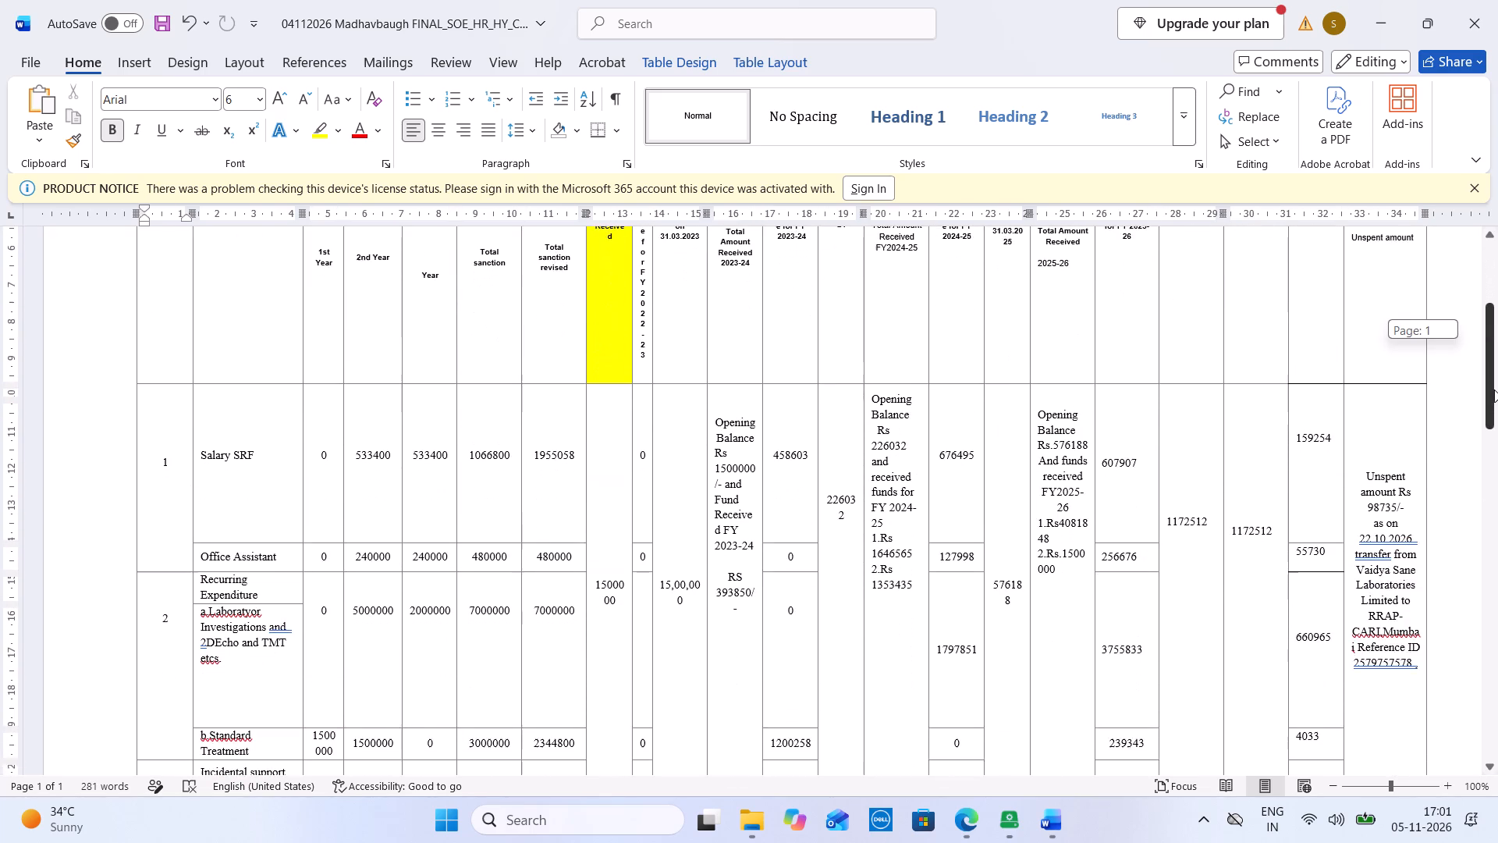
left_click_drag(1494, 389, 1497, 358)
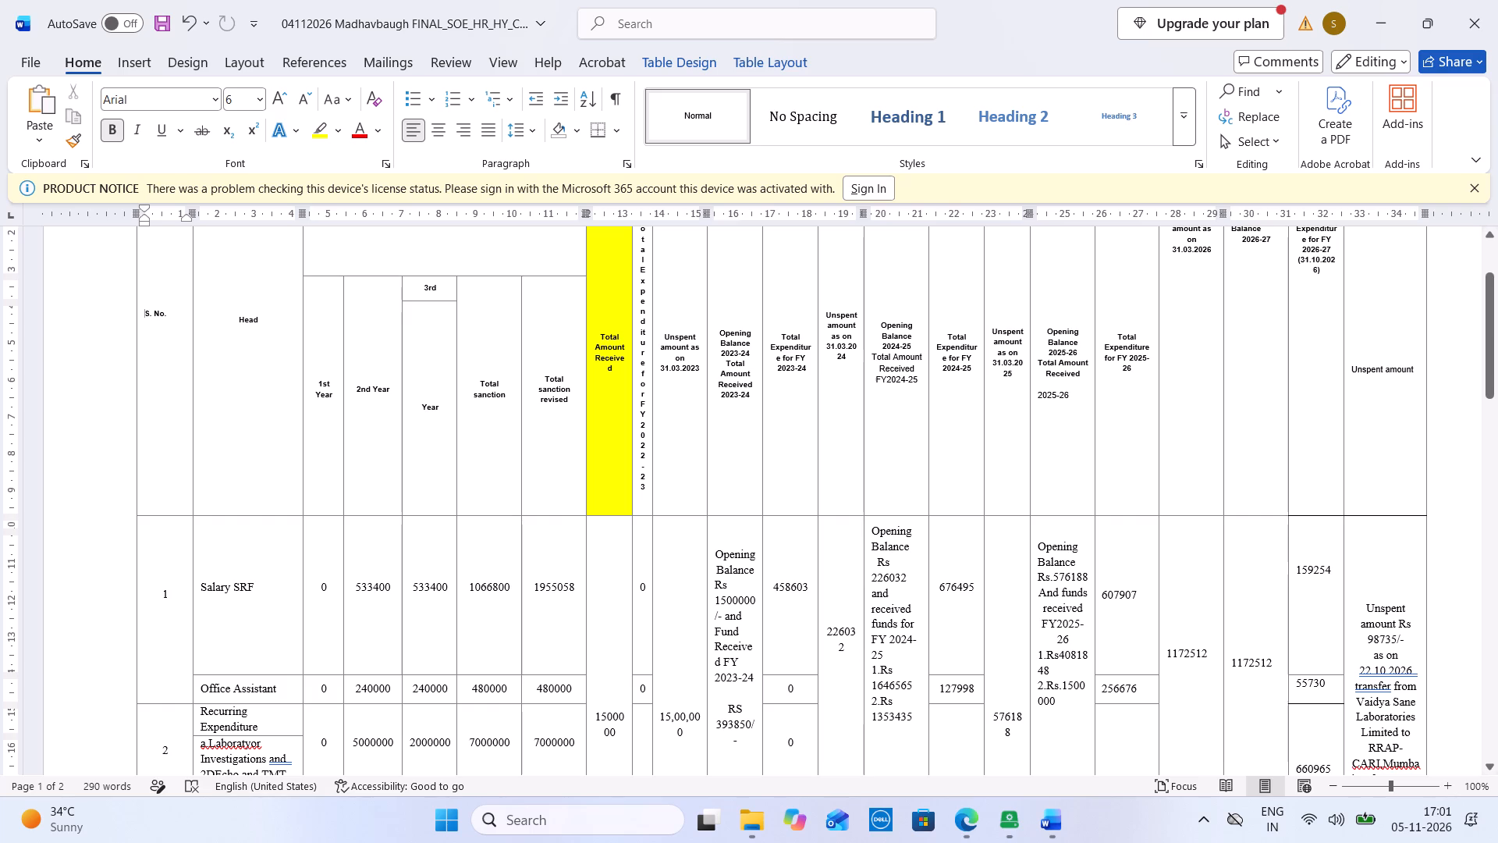
left_click_drag(632, 324, 643, 324)
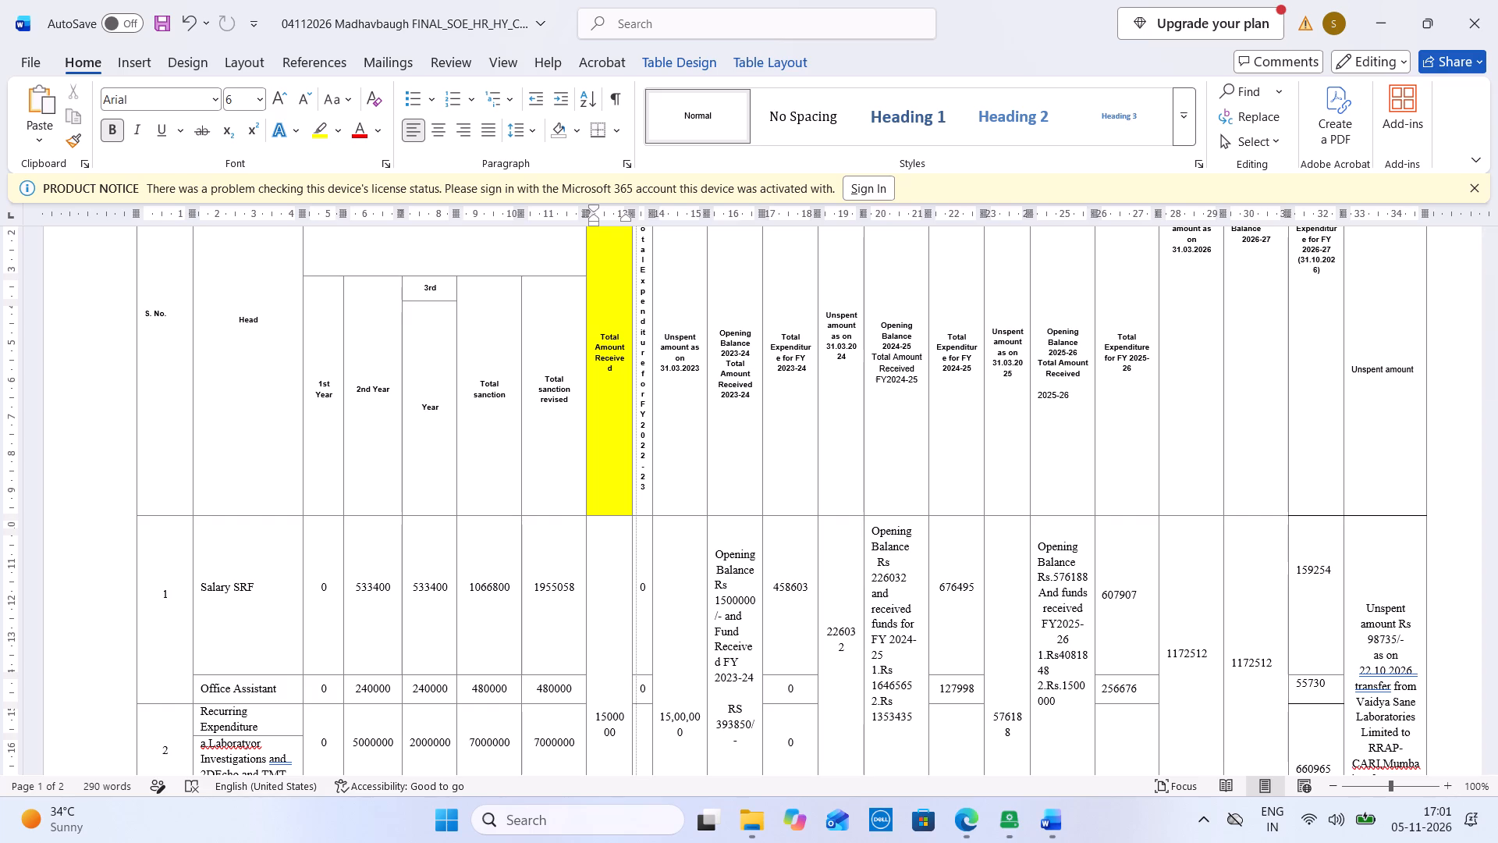
left_click_drag(643, 324, 647, 327)
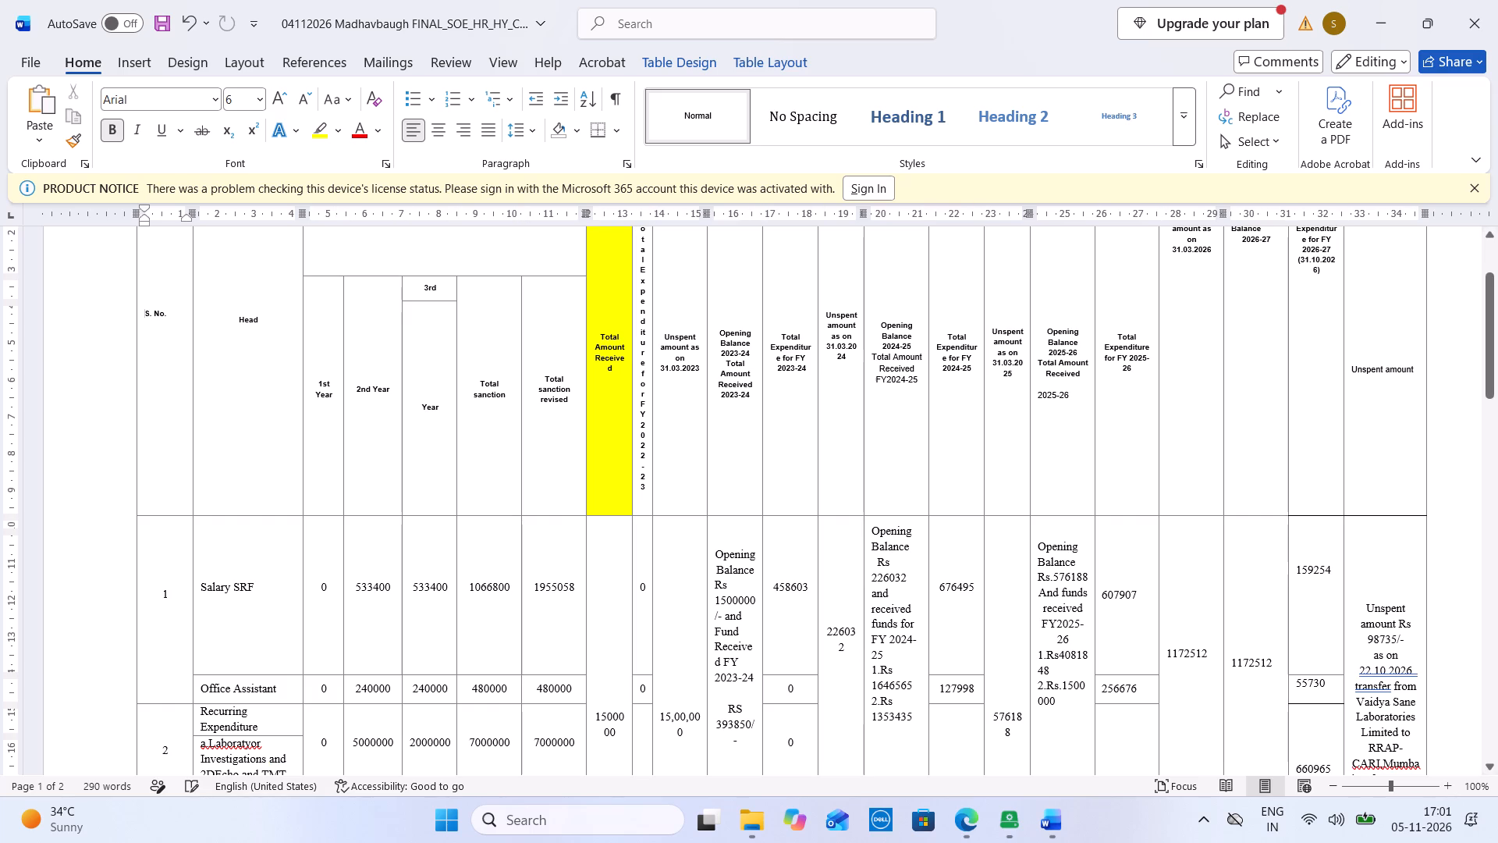
left_click_drag(632, 588, 639, 586)
left_click_drag(1493, 347, 1497, 296)
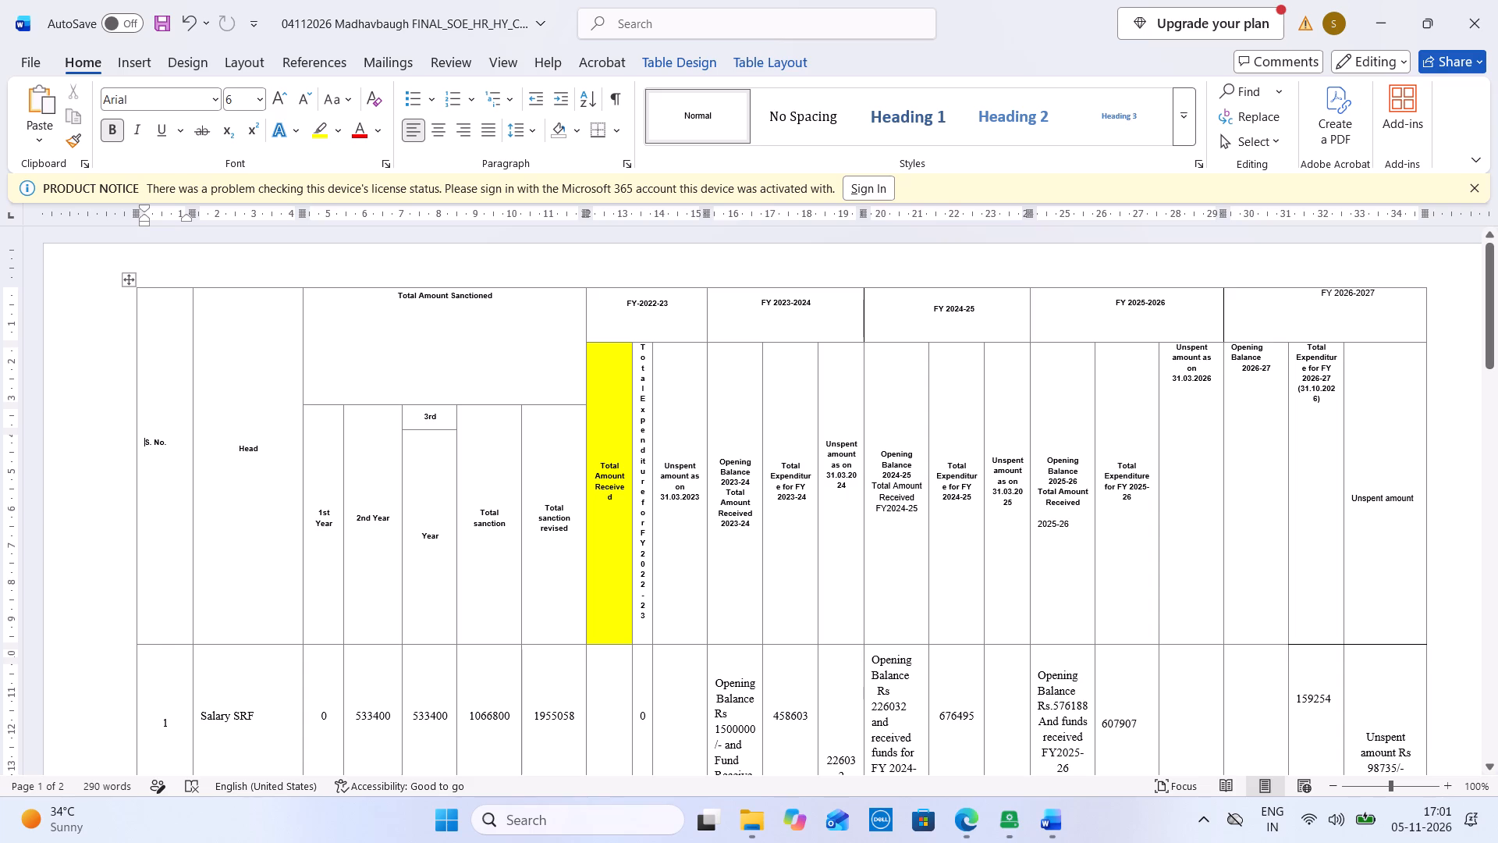
left_click_drag(652, 405, 675, 397)
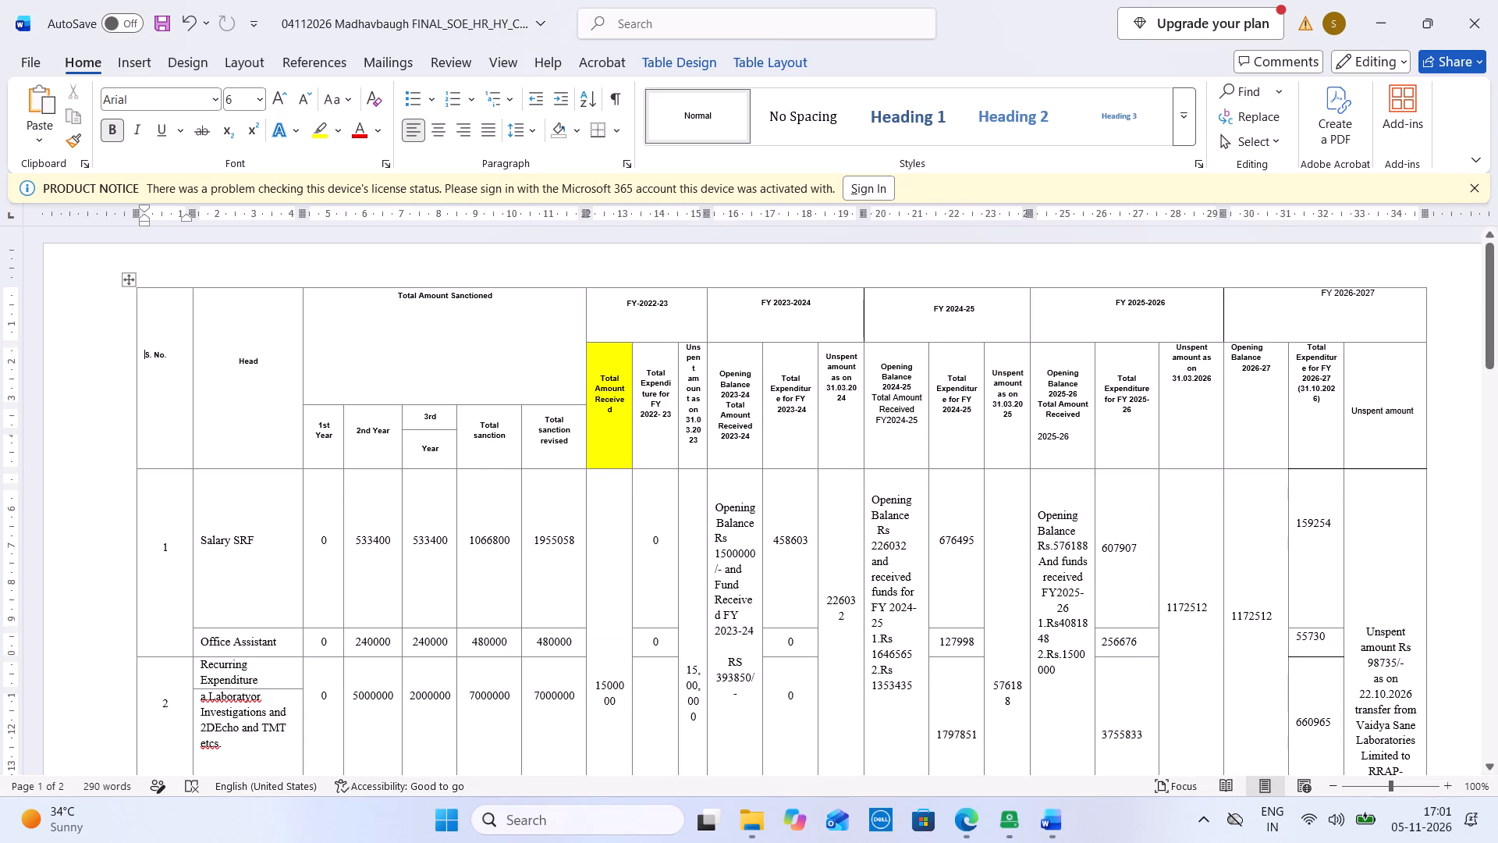
left_click_drag(630, 365, 632, 365)
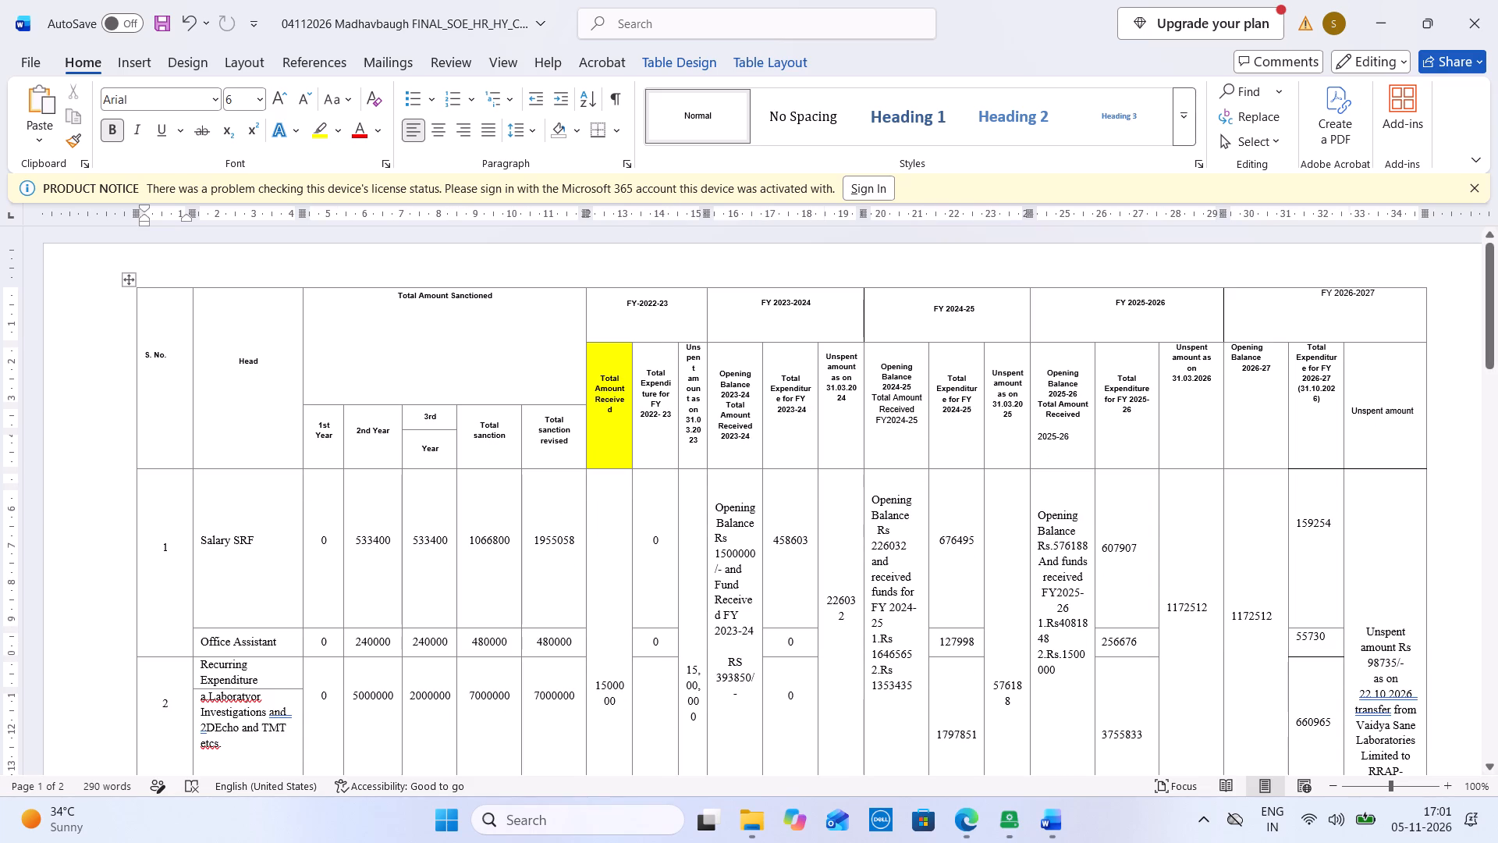
left_click_drag(632, 365, 642, 365)
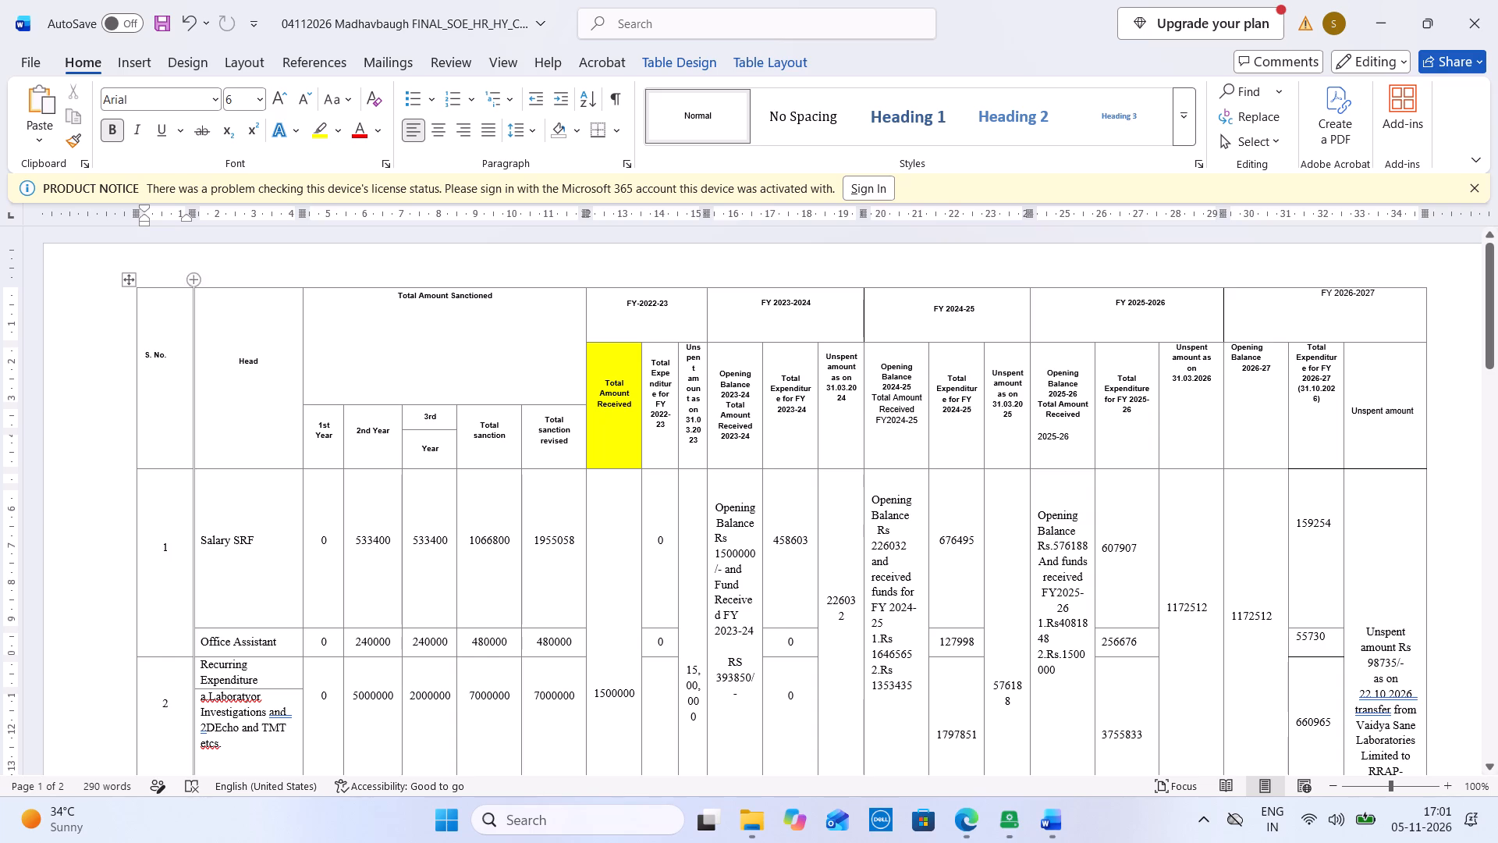
Shift the whole table further left until it sits at the page's left edge.
left_click_drag(133, 214, 61, 207)
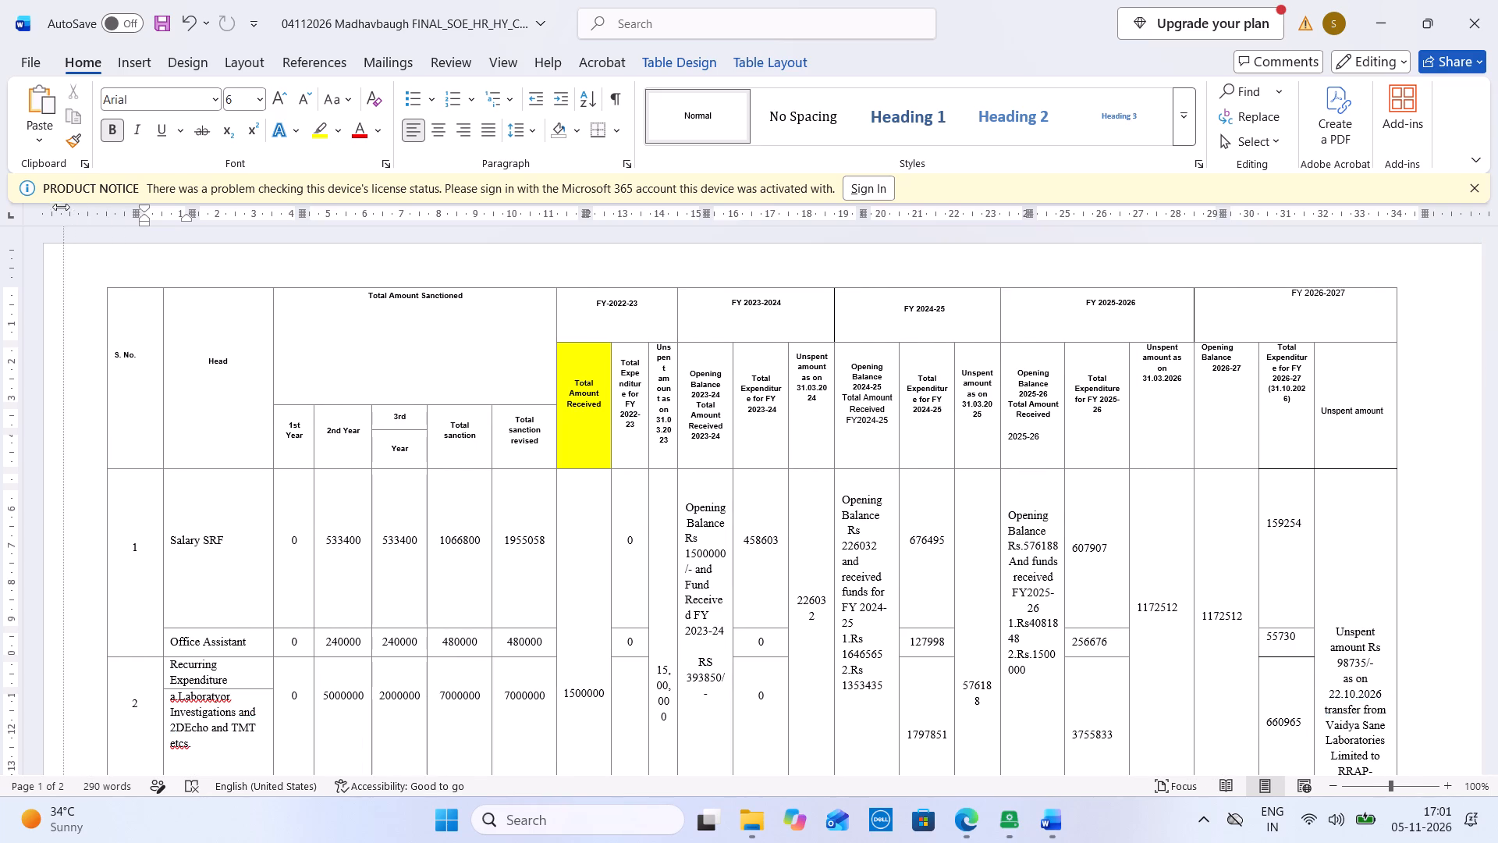
left_click_drag(61, 207, 51, 203)
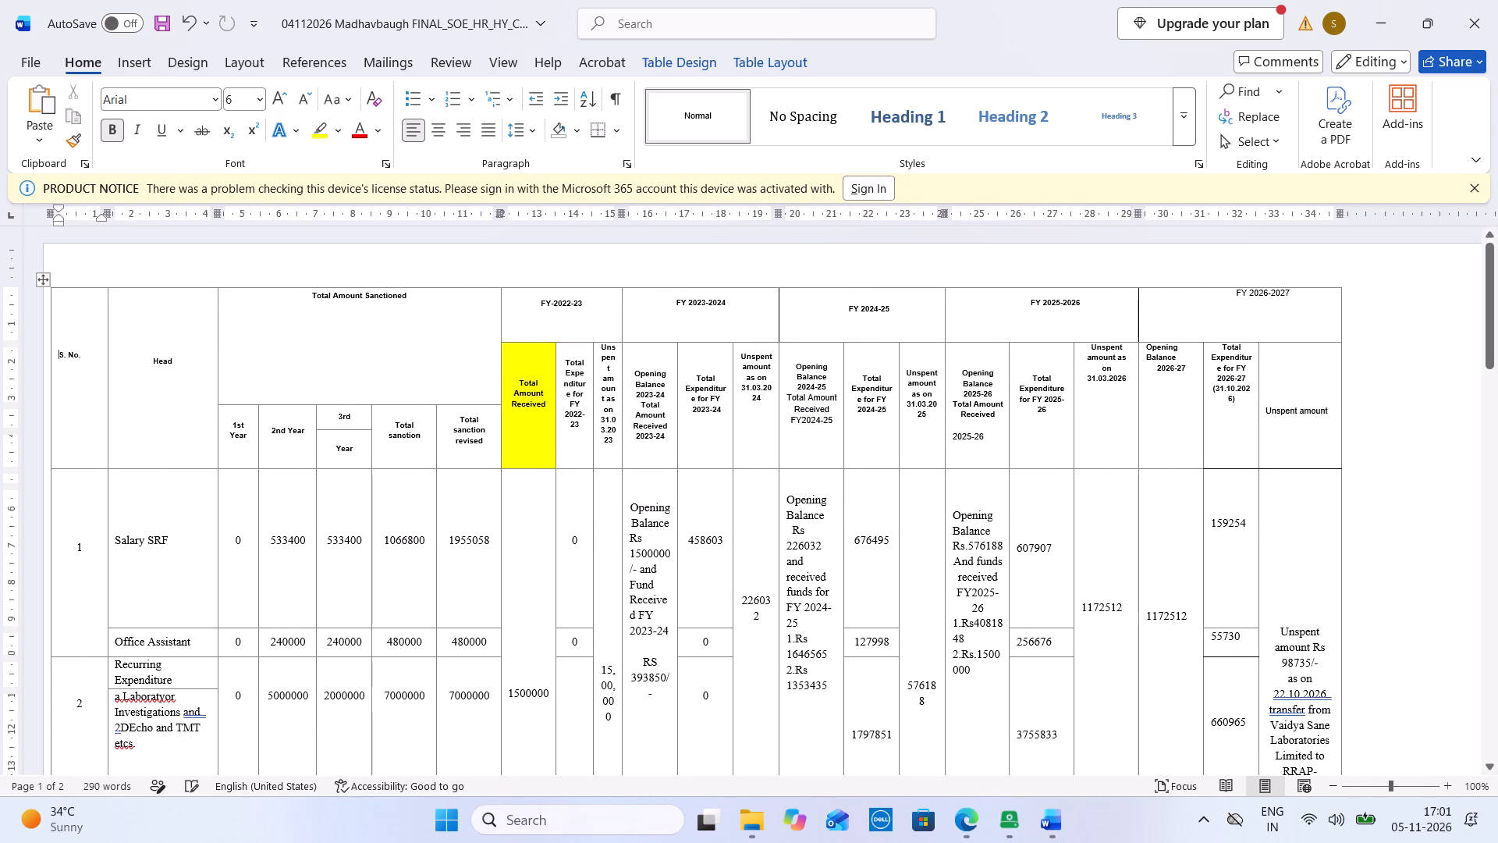
double_click(120, 695)
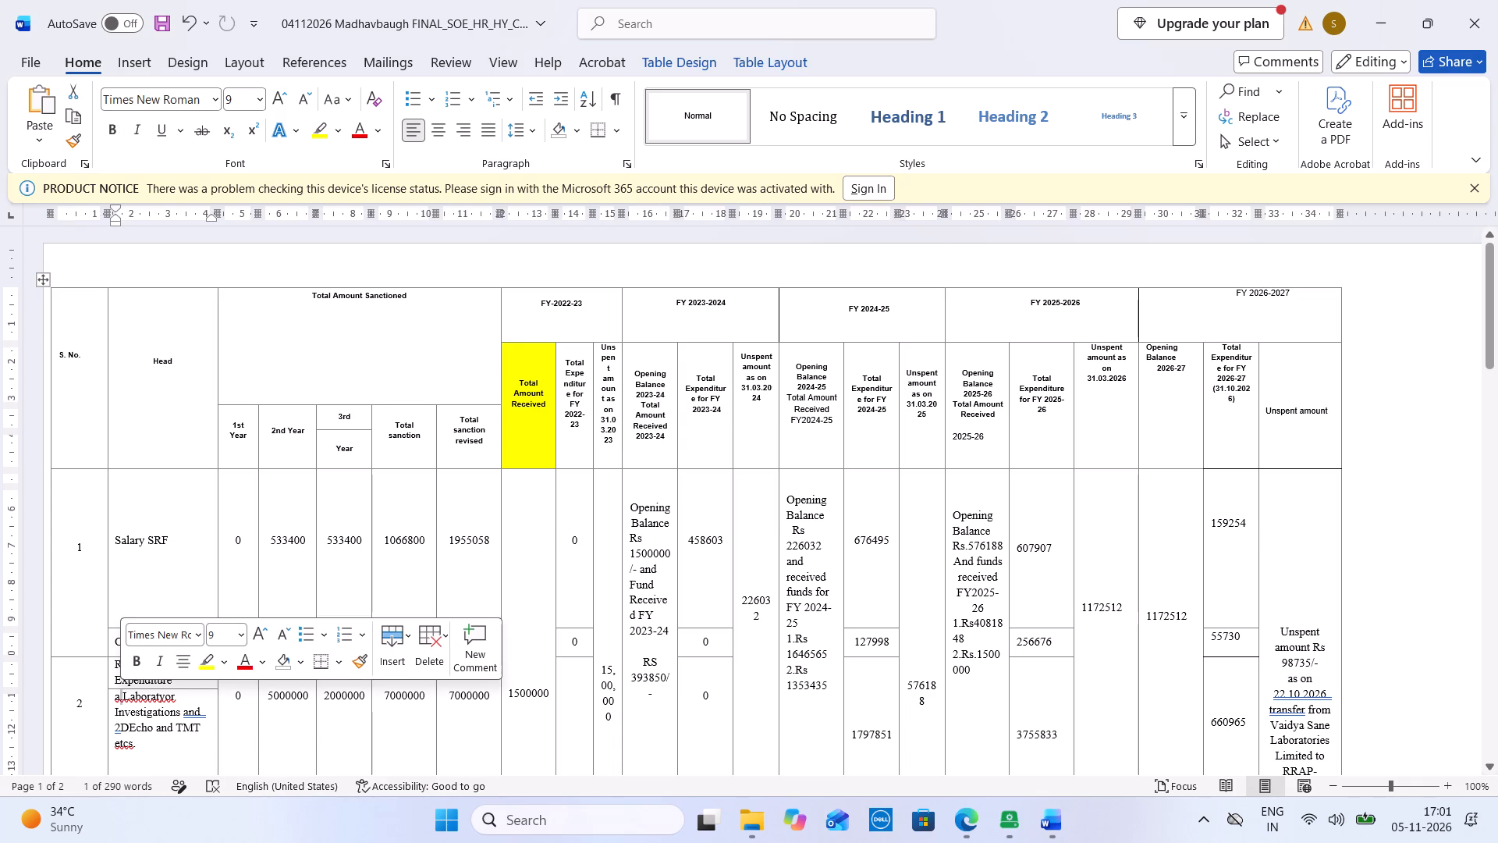
left_click(240, 419)
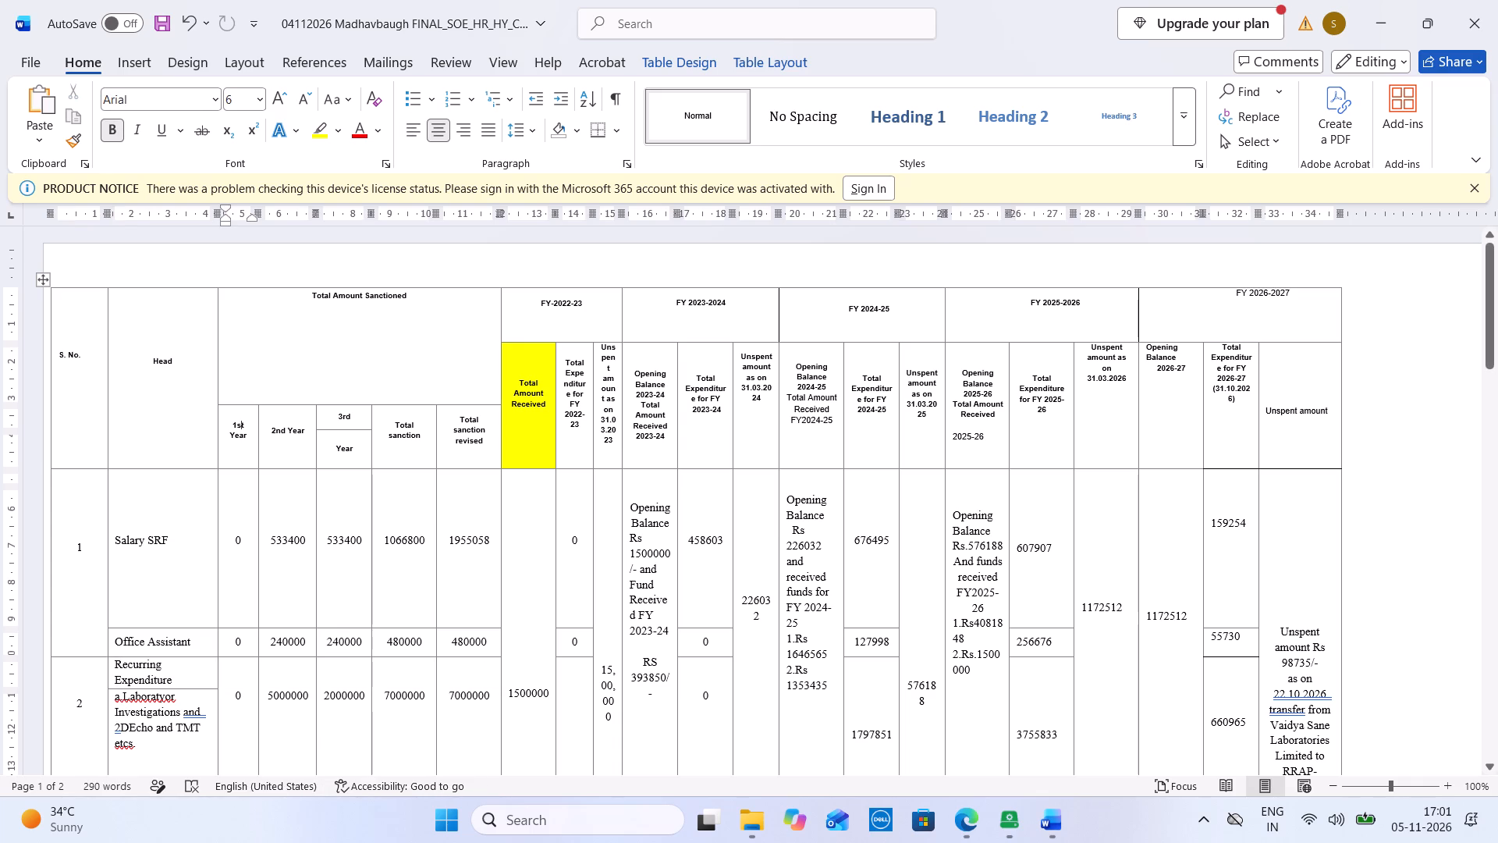
Widen the Unspent amount as on 31.03.2023 and Opening Balance 2023-24 columns so their amounts no longer break across lines.
left_click_drag(619, 310, 652, 304)
left_click_drag(1493, 302, 1496, 434)
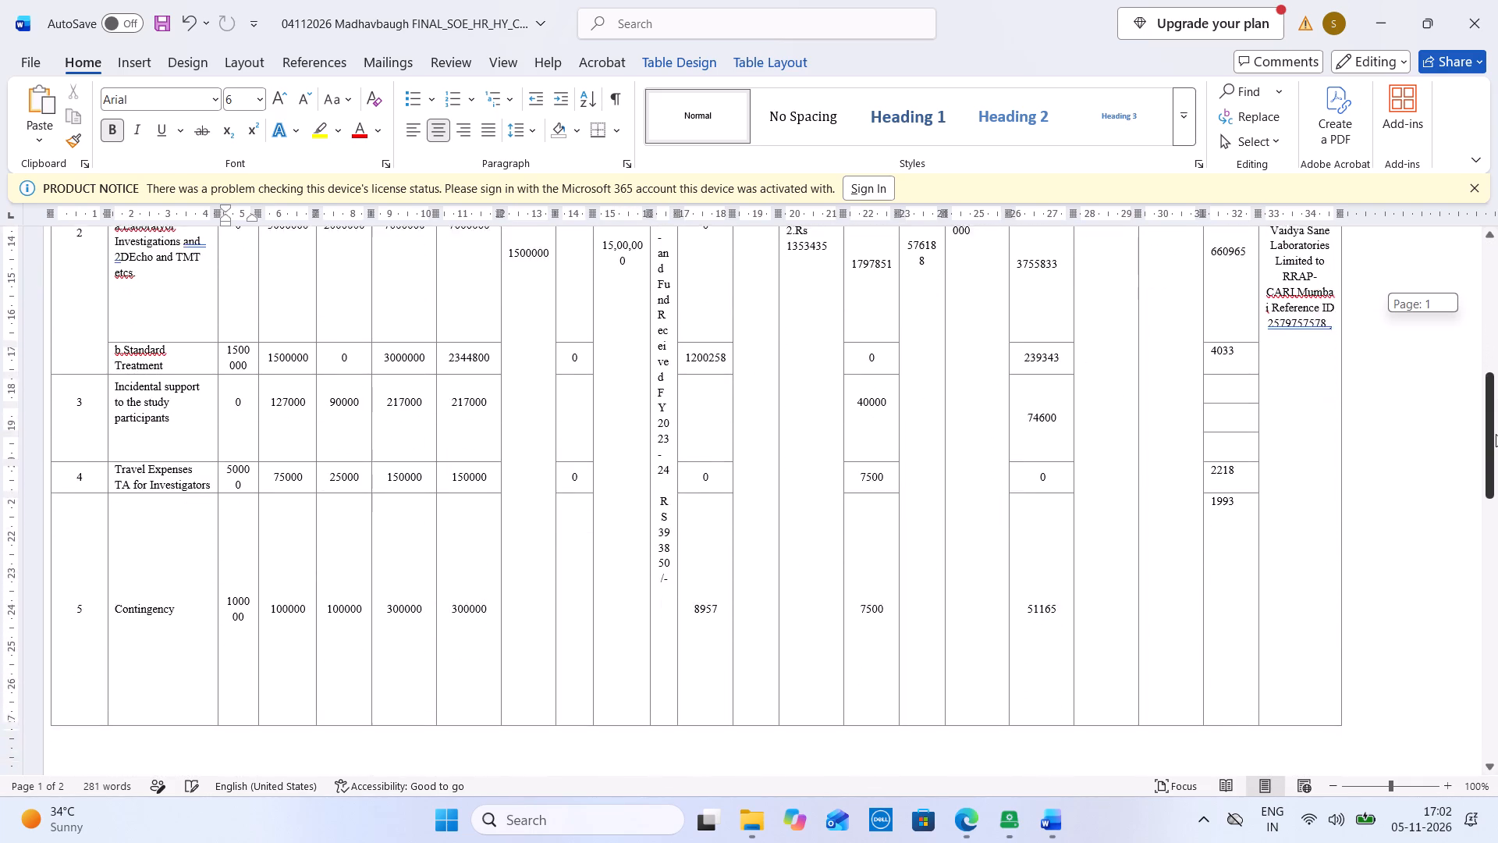
left_click_drag(1496, 434, 1497, 409)
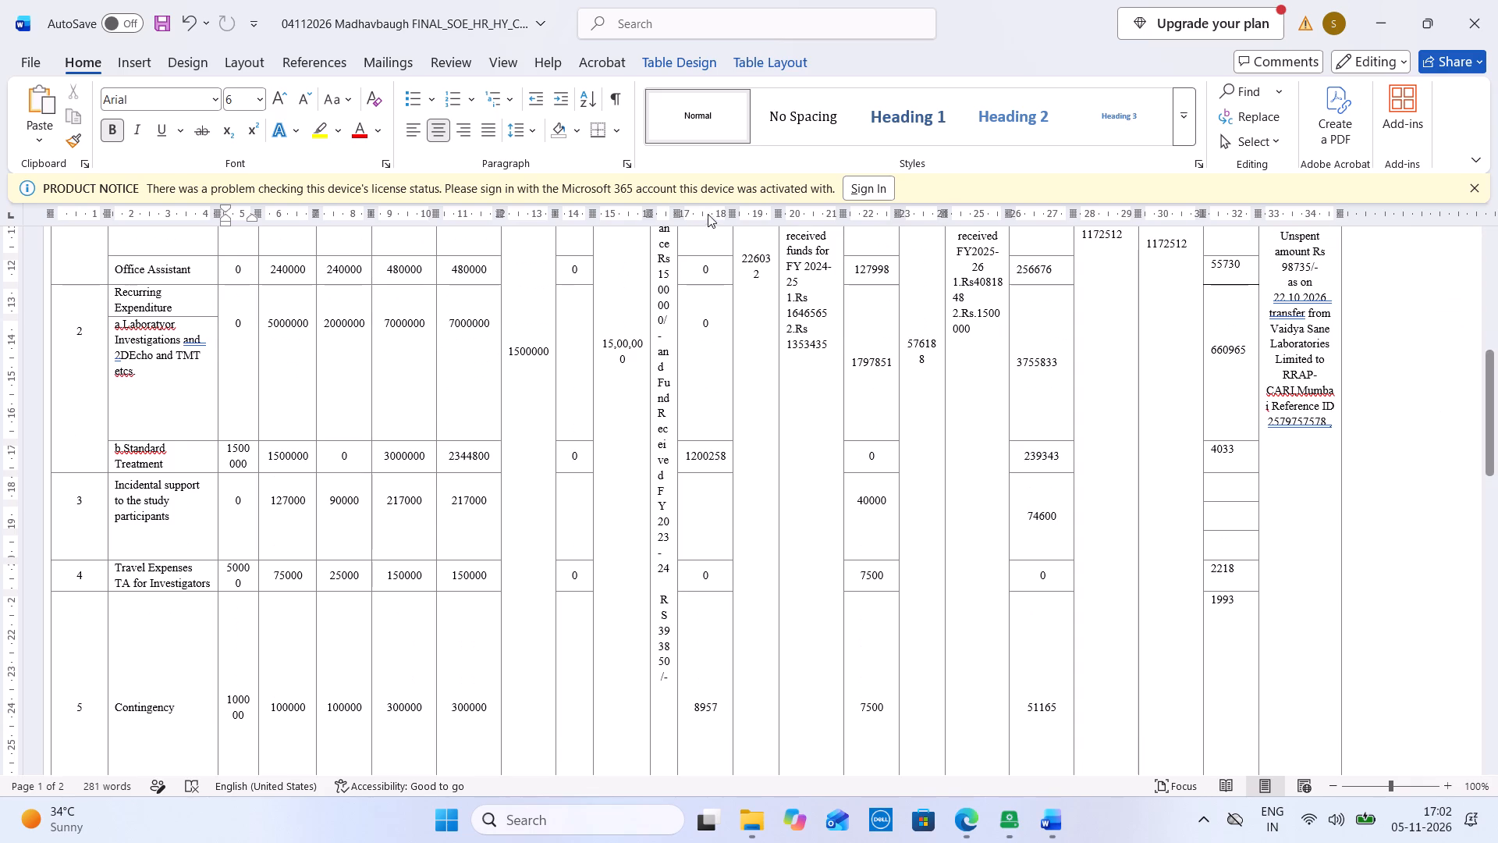
left_click_drag(650, 212, 662, 212)
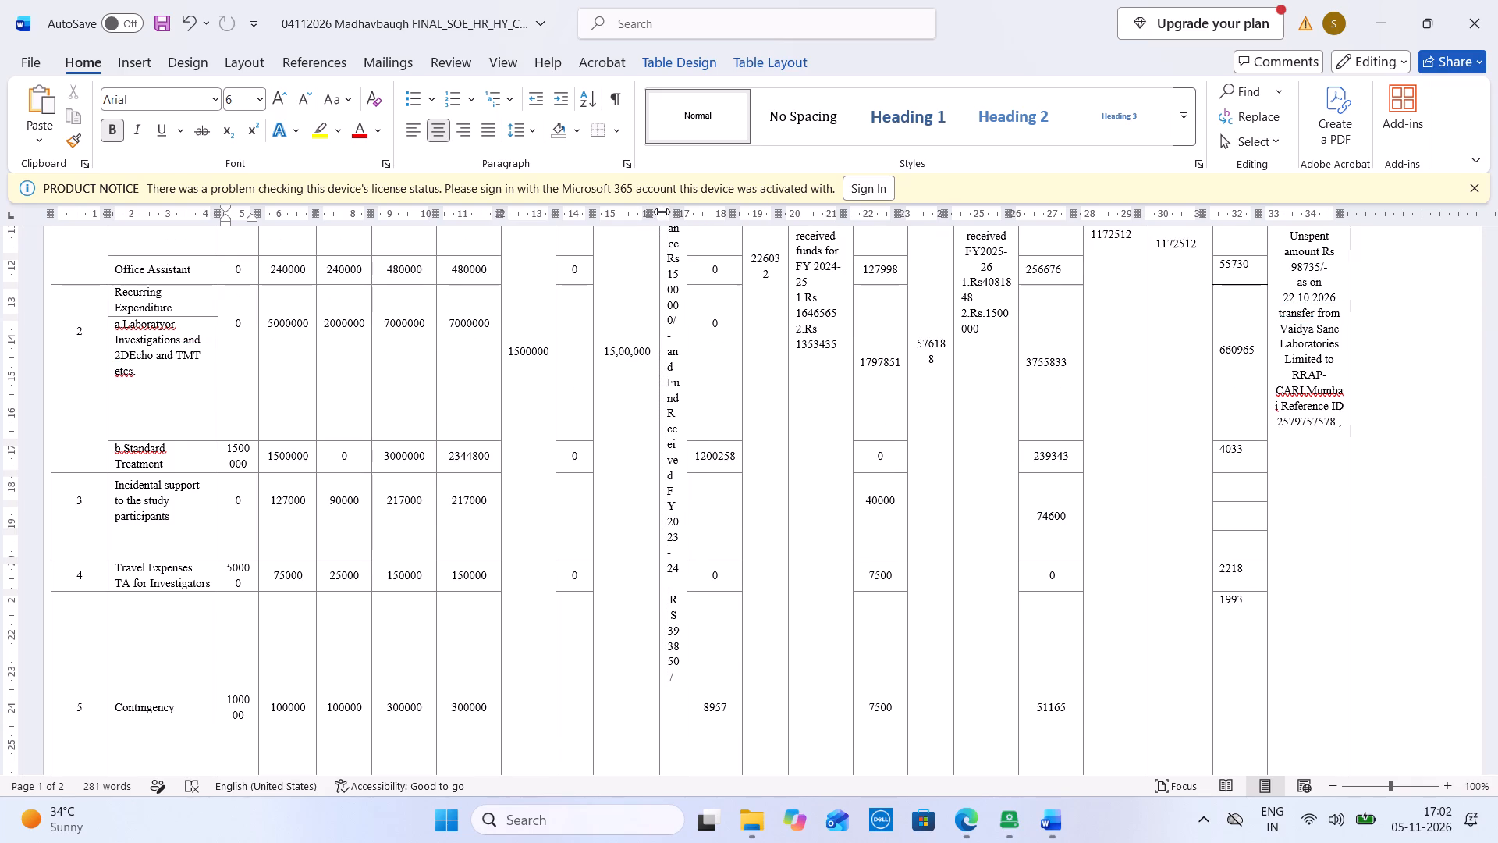
left_click_drag(687, 215, 724, 212)
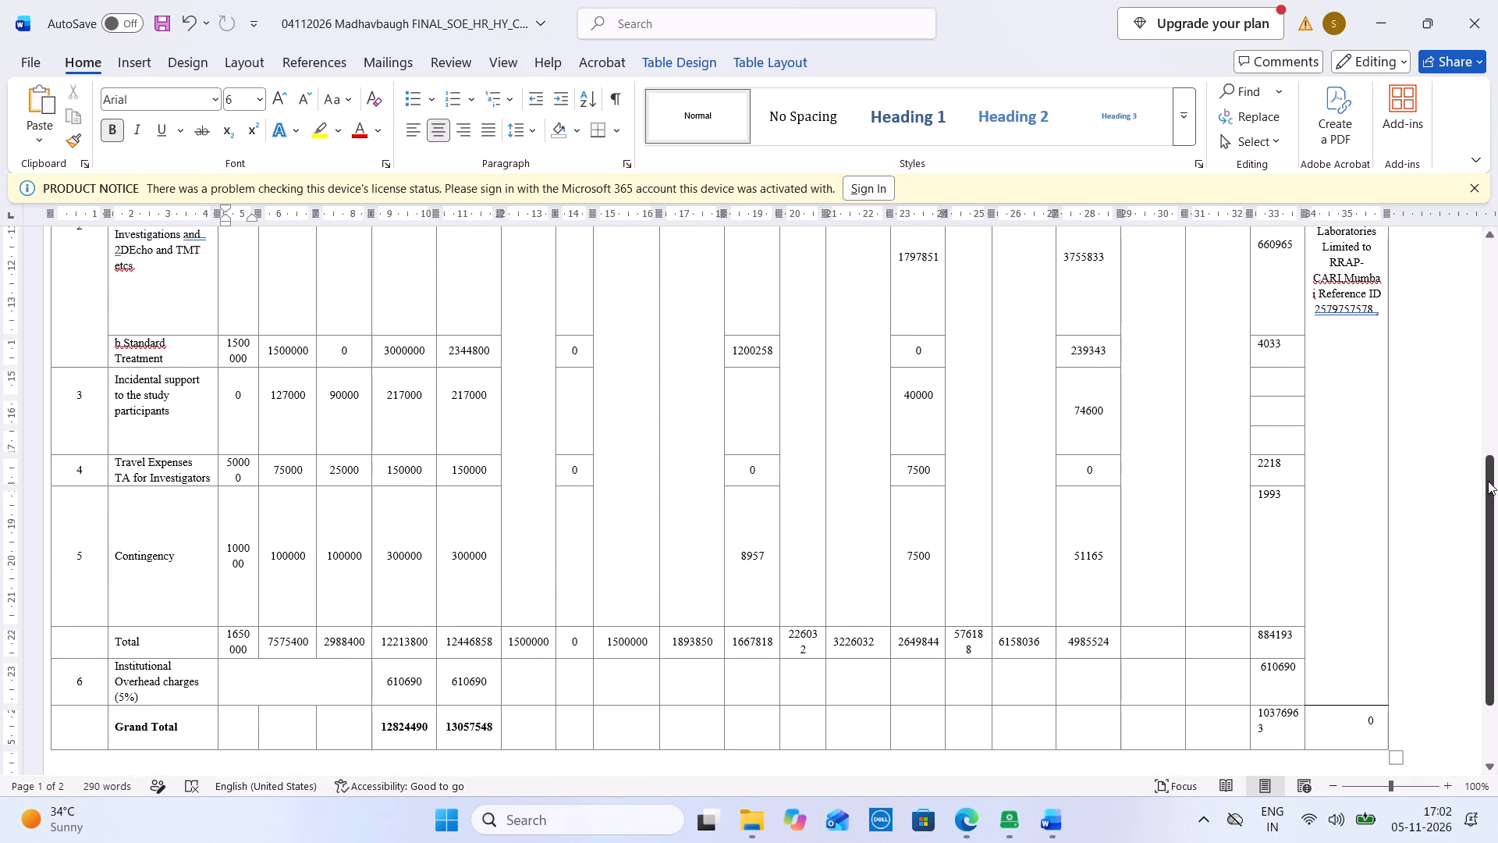
left_click_drag(1488, 481, 1455, 210)
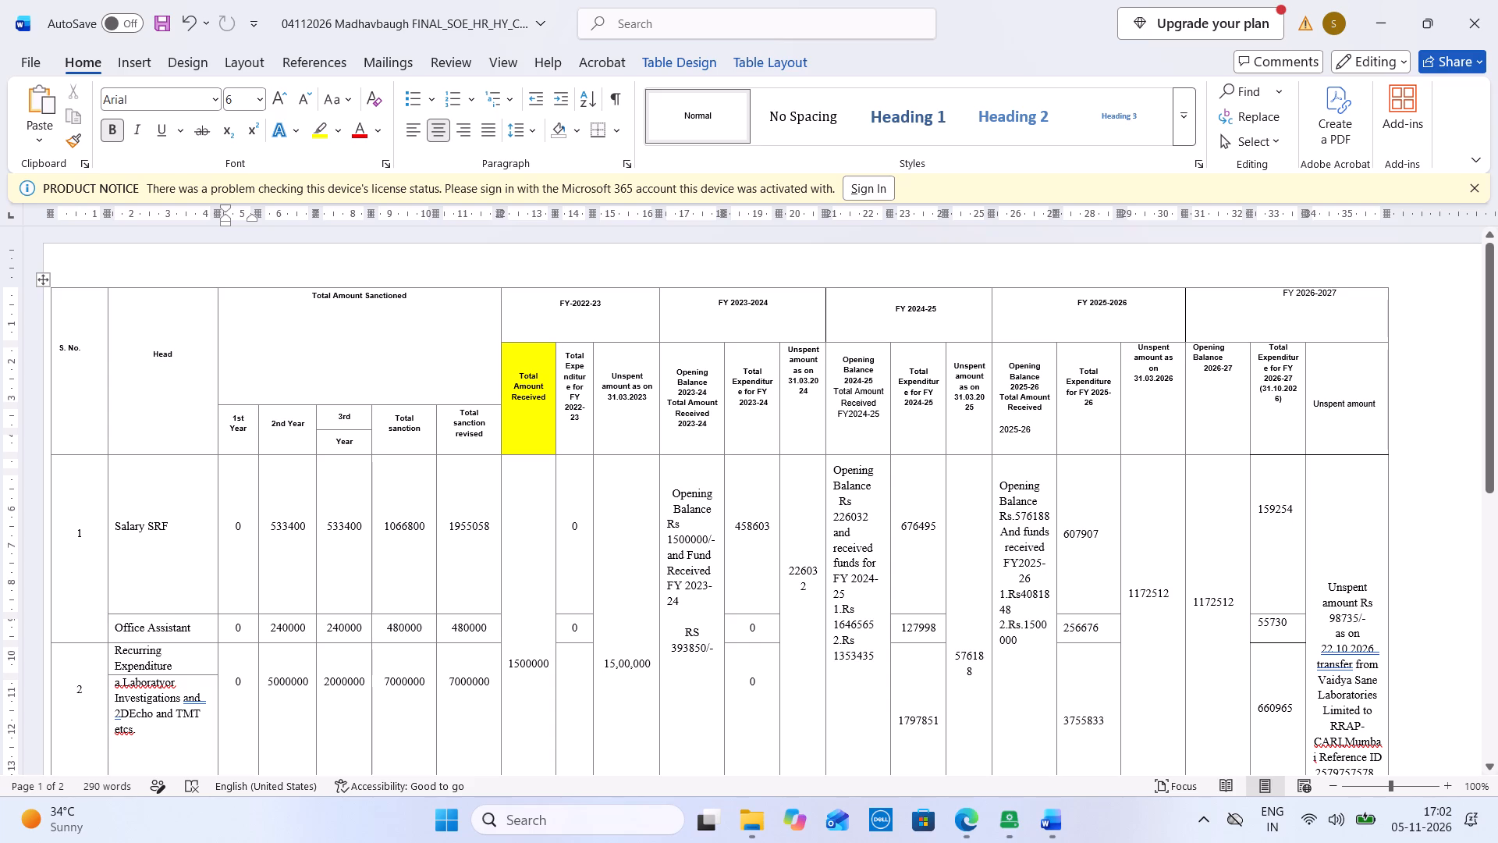
left_click_drag(720, 211, 732, 212)
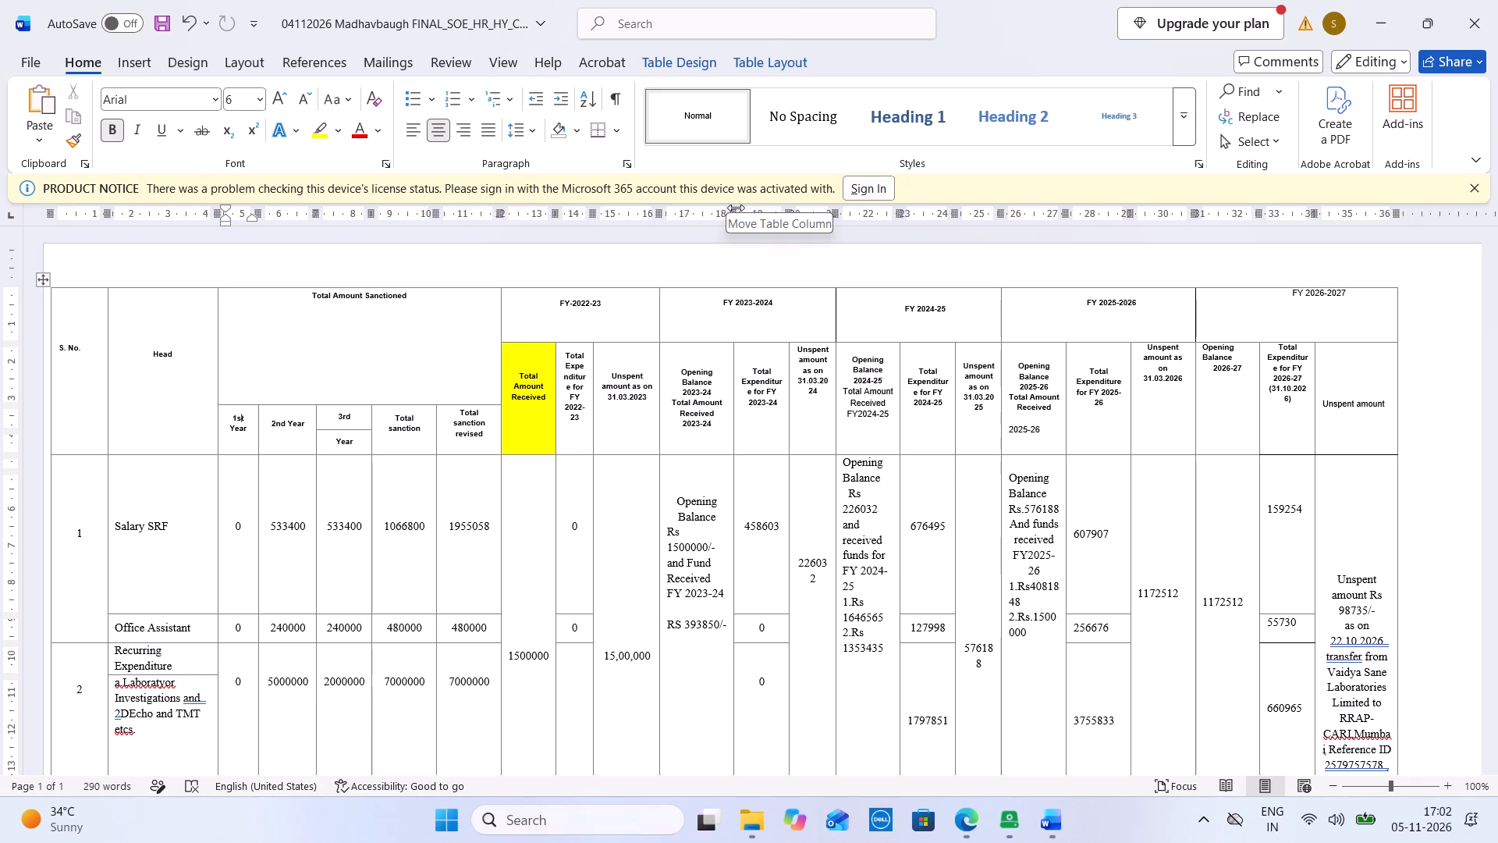
Widen the Unspent amount as on 31.03.2024 and 31.03.2025 columns so each figure fits on one line.
left_click_drag(835, 213, 849, 212)
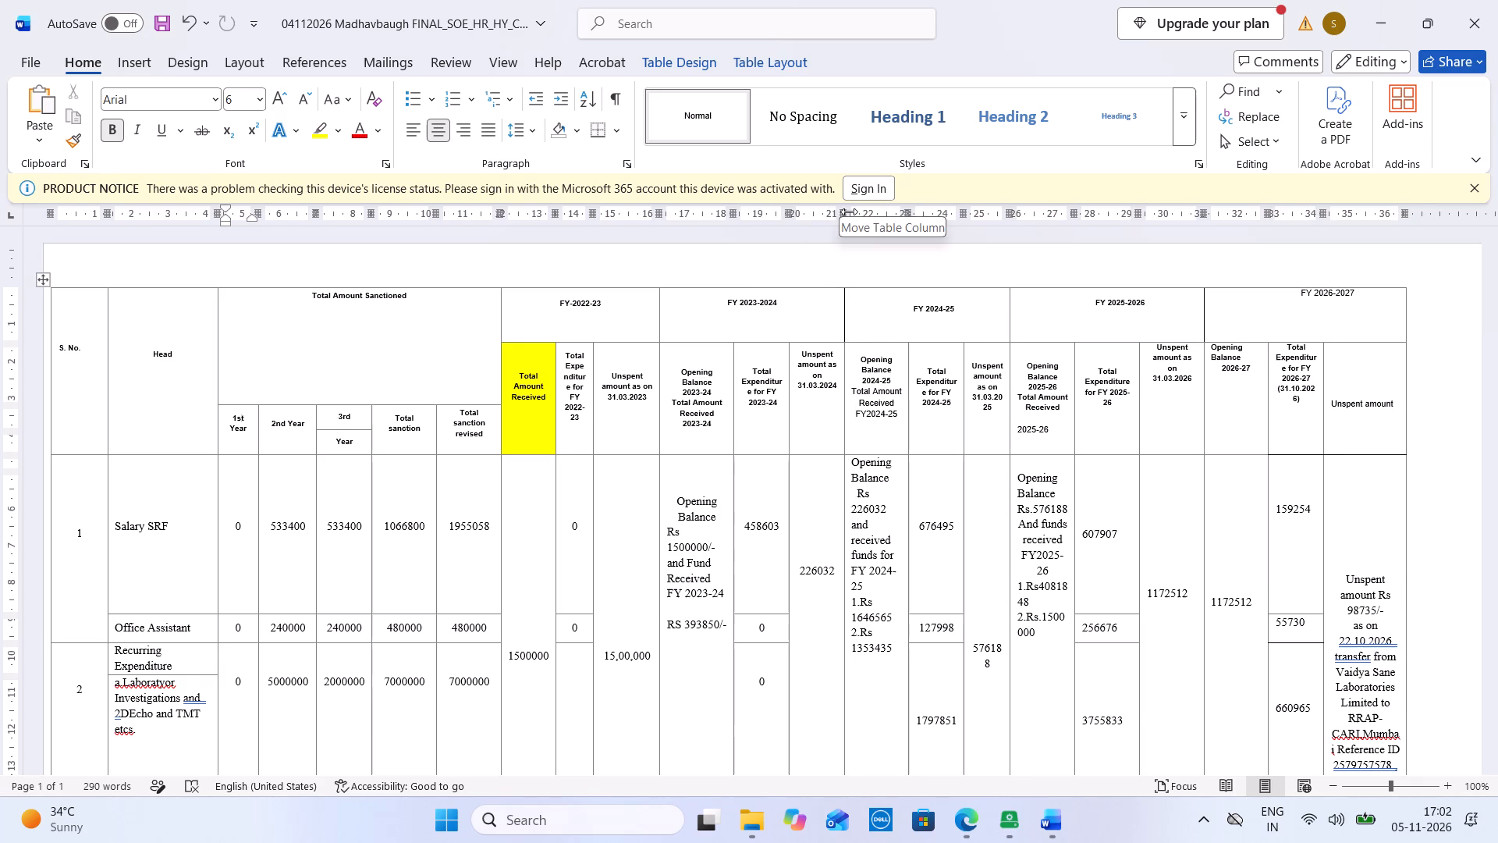
left_click_drag(1007, 215, 1015, 215)
left_click_drag(1015, 215, 1034, 214)
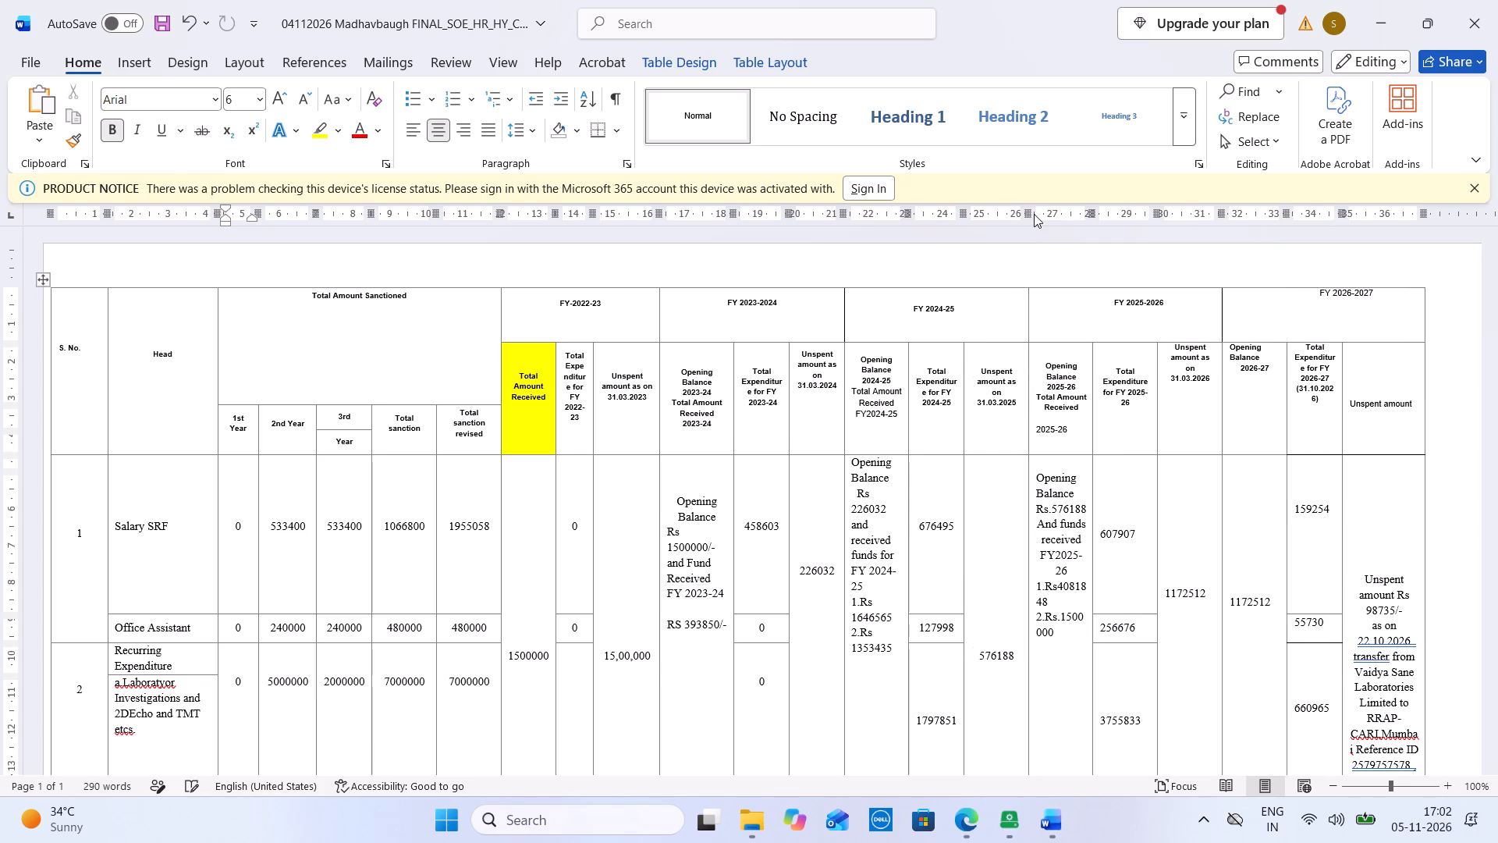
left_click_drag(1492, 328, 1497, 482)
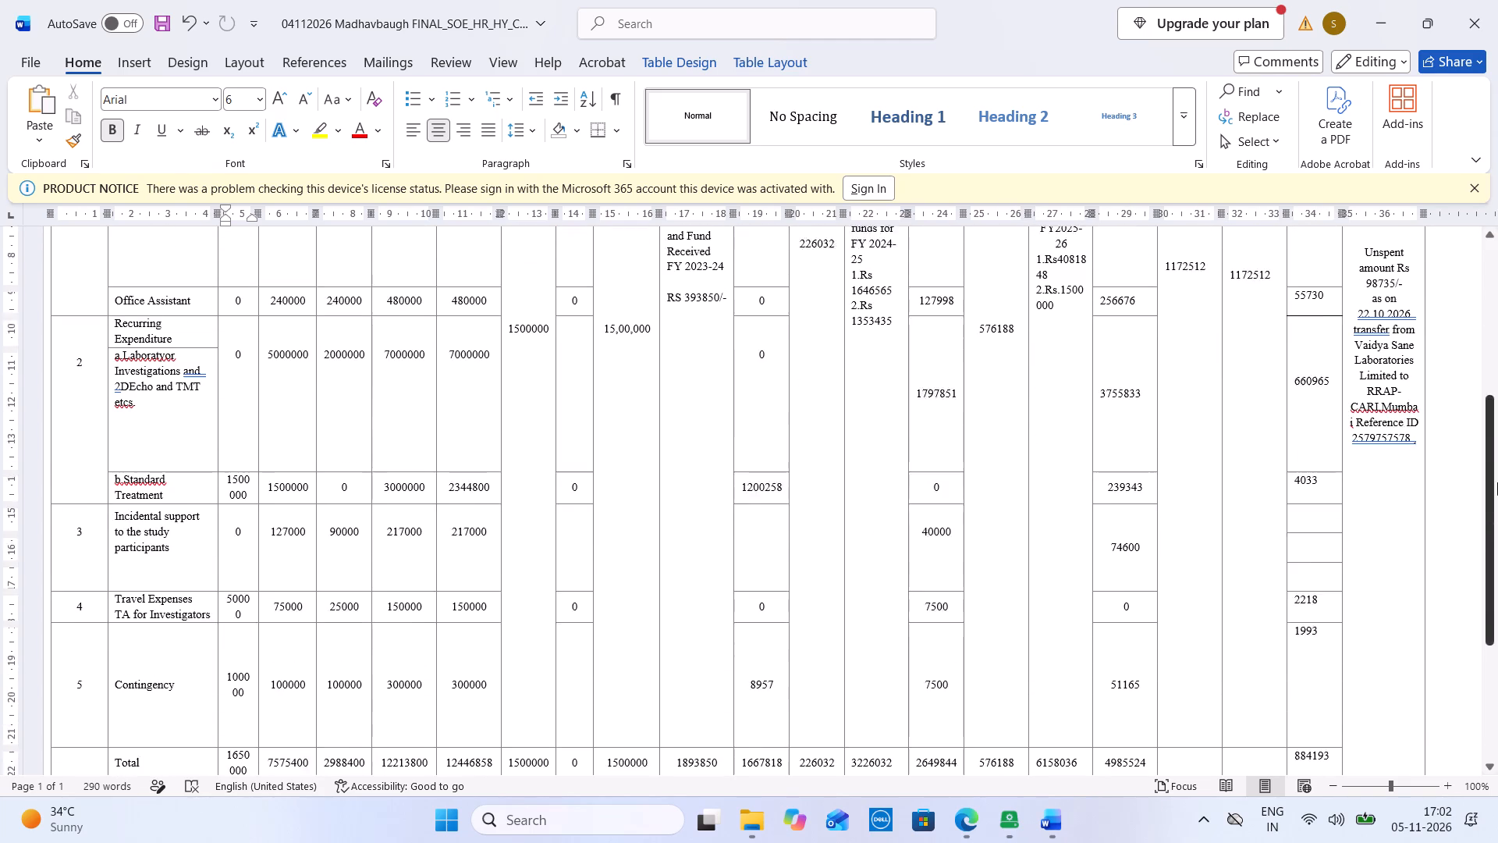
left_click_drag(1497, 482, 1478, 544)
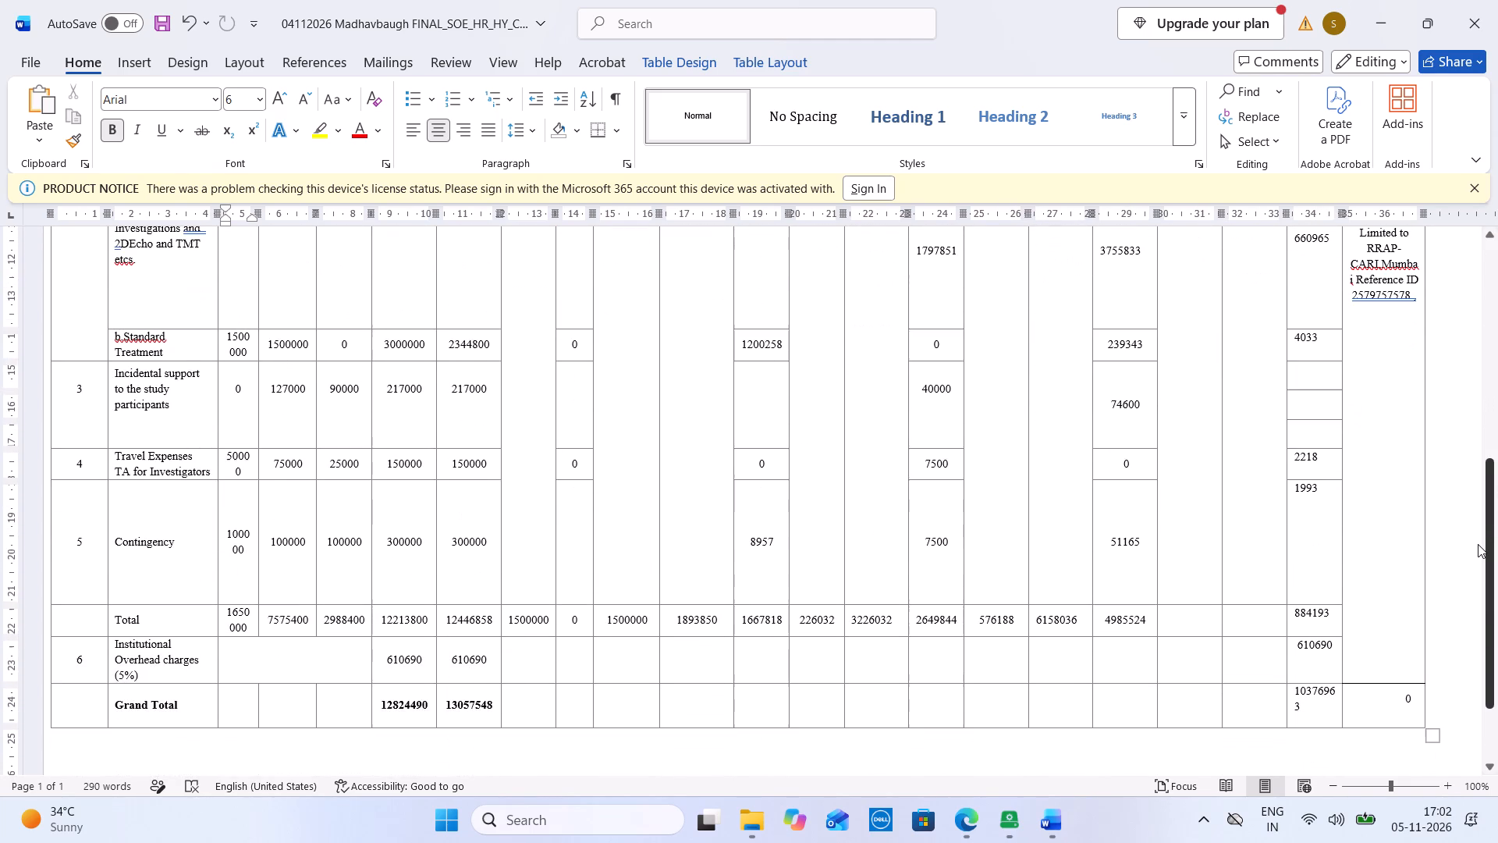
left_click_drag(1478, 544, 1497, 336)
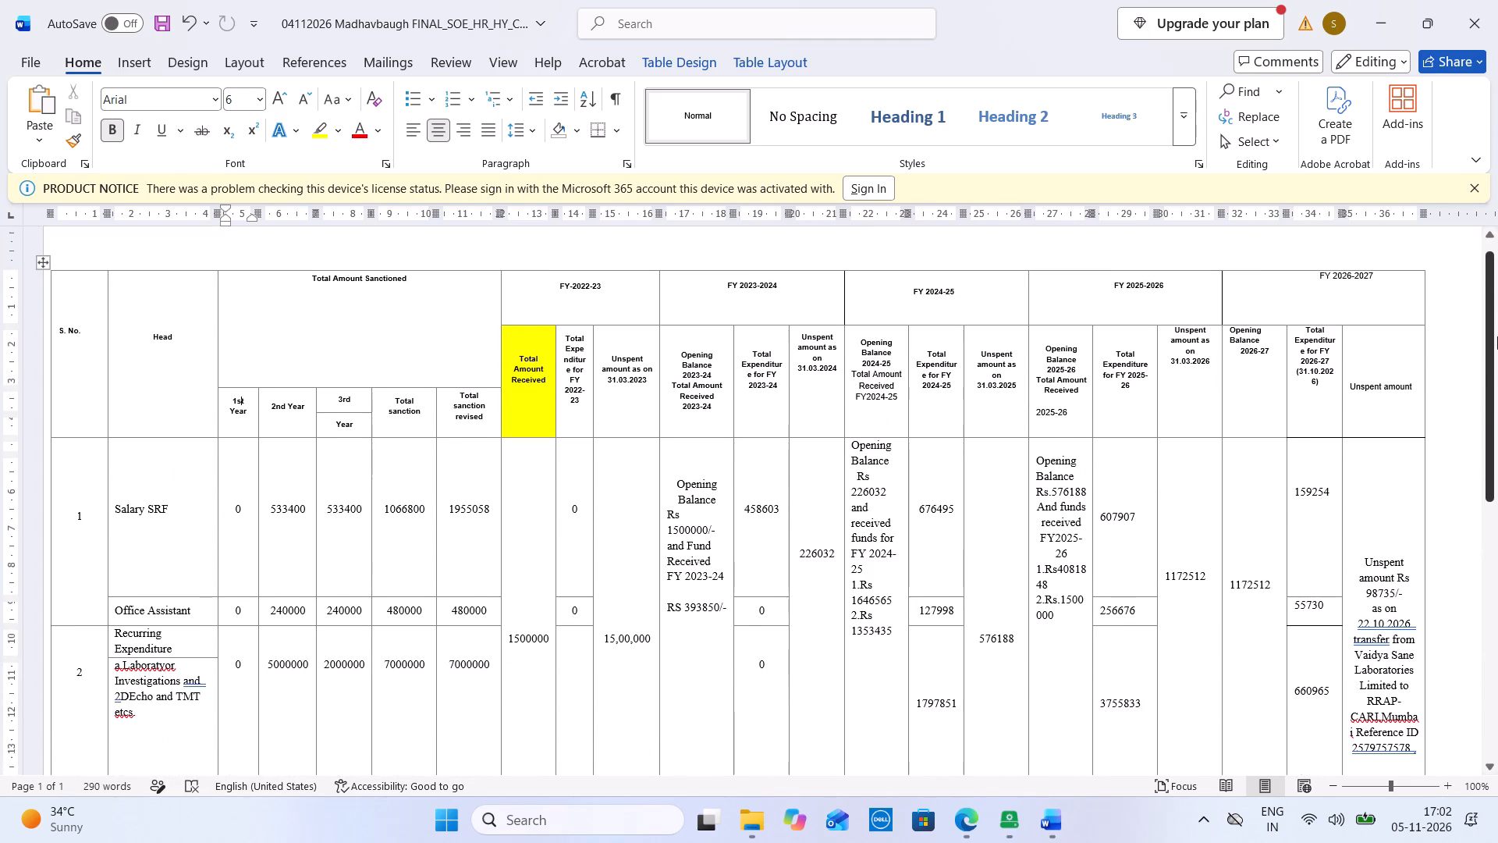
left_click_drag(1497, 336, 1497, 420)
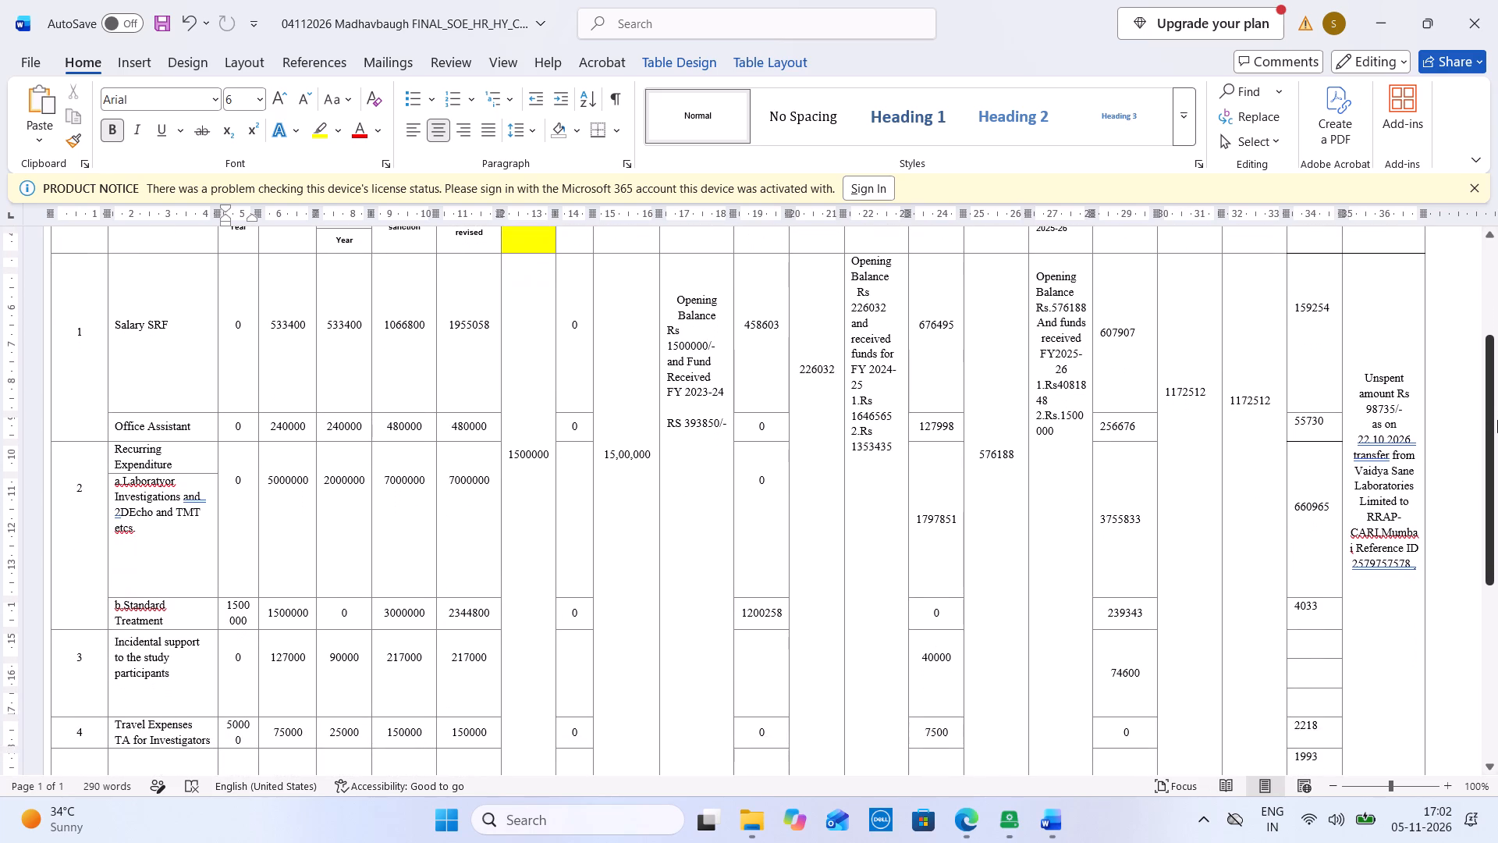
Centre the text in every cell of the whole expenditure table, from the S. No. header through the Grand Total row.
left_click_drag(1497, 420, 1497, 446)
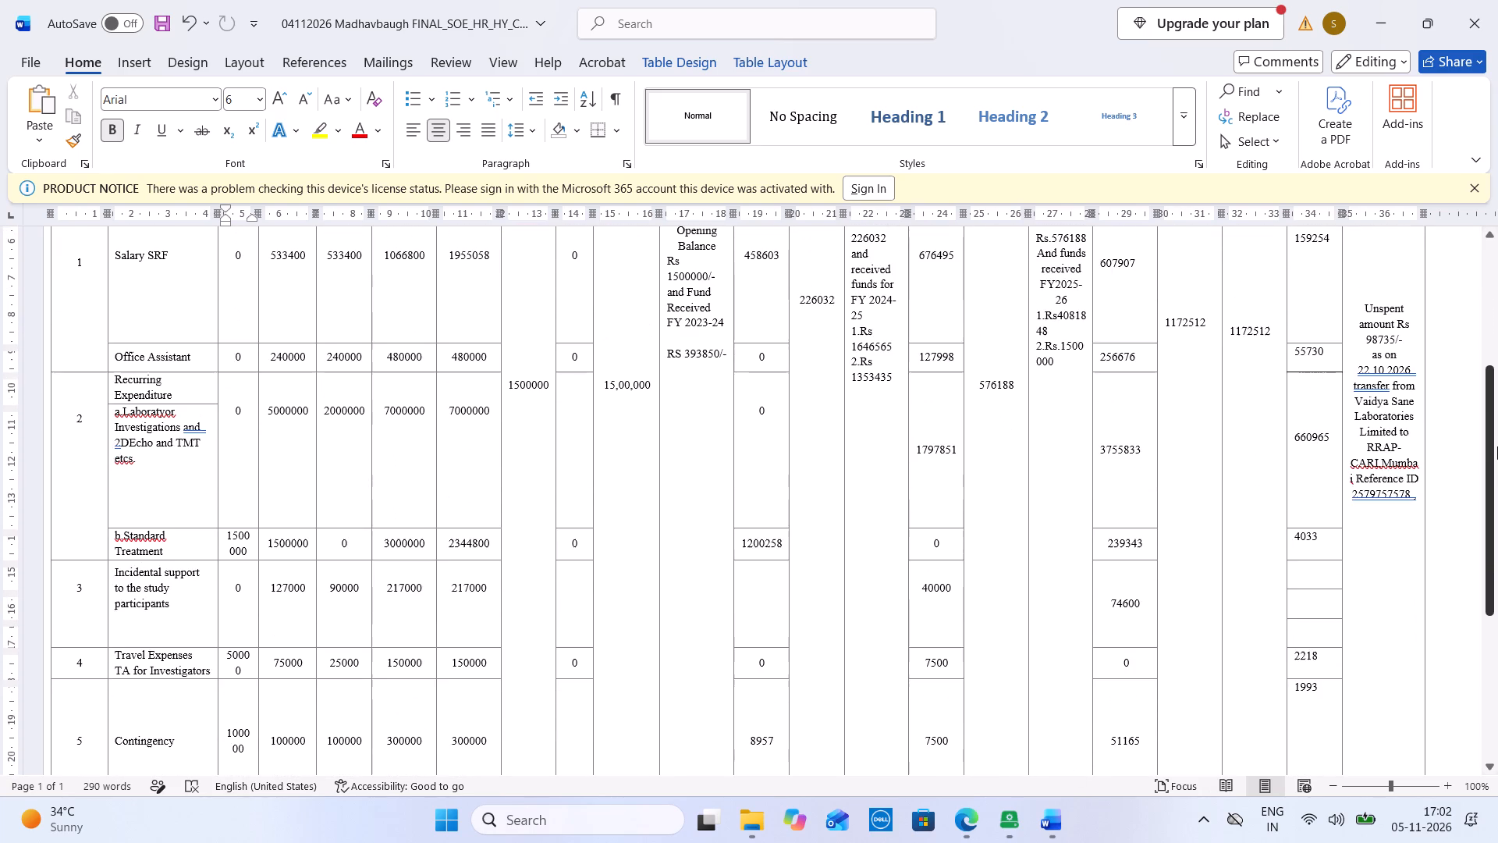
left_click_drag(1497, 446, 1496, 306)
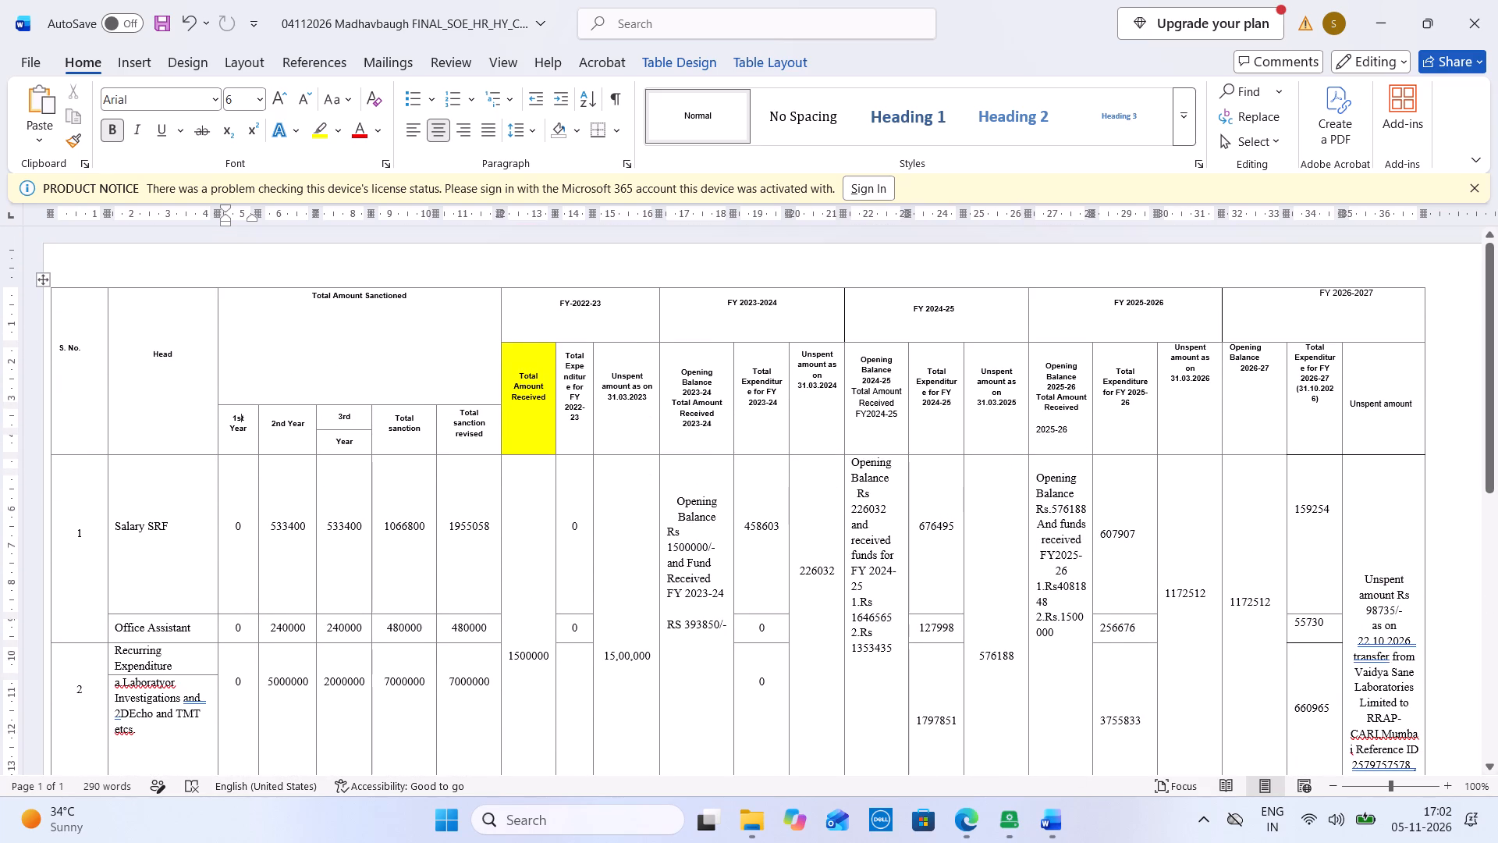
left_click_drag(71, 311, 1365, 717)
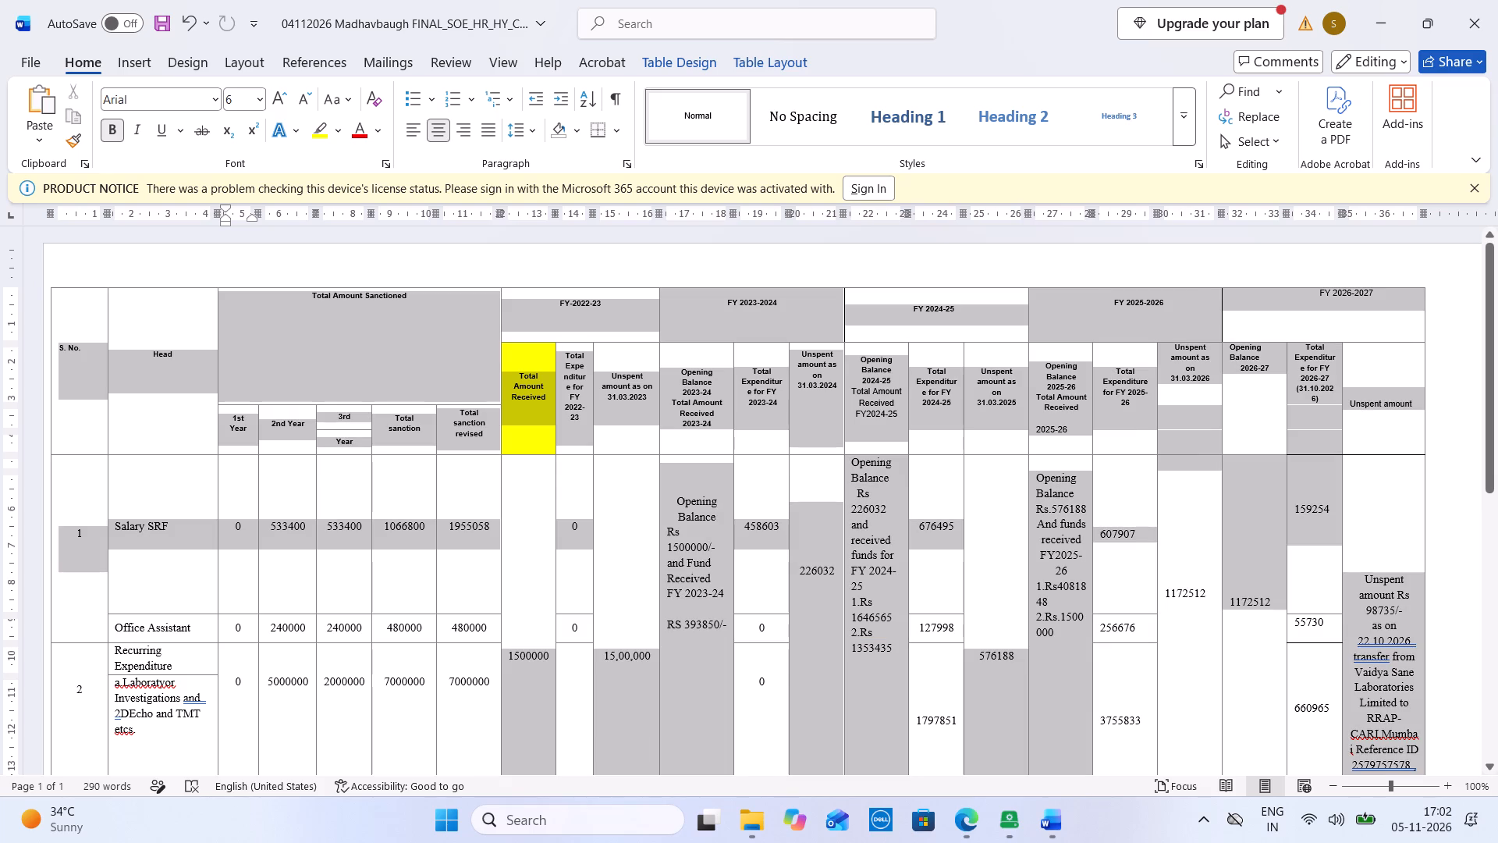
left_click_drag(1365, 717, 1404, 782)
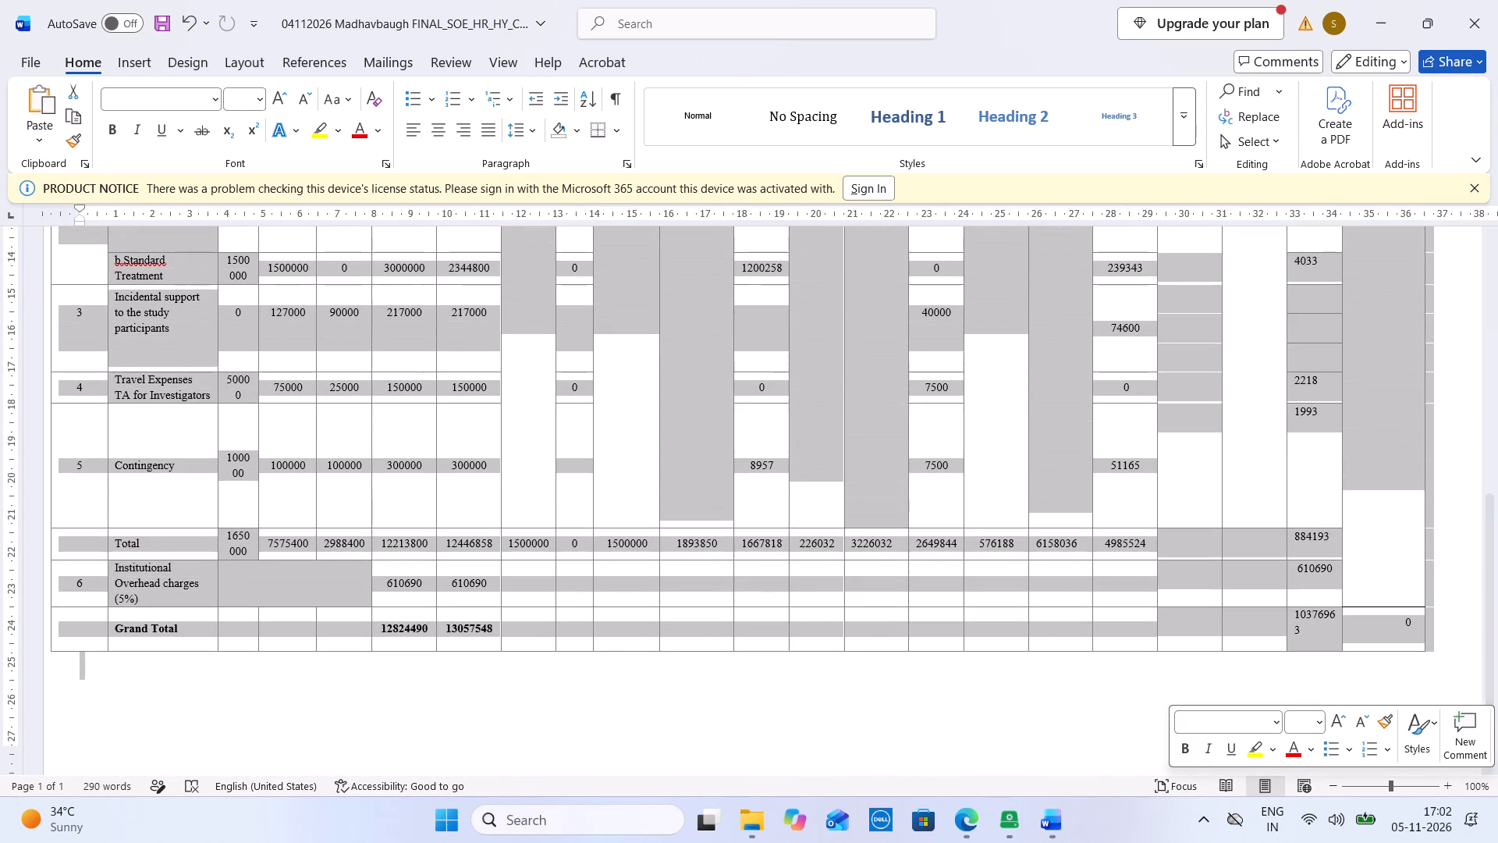
left_click(438, 128)
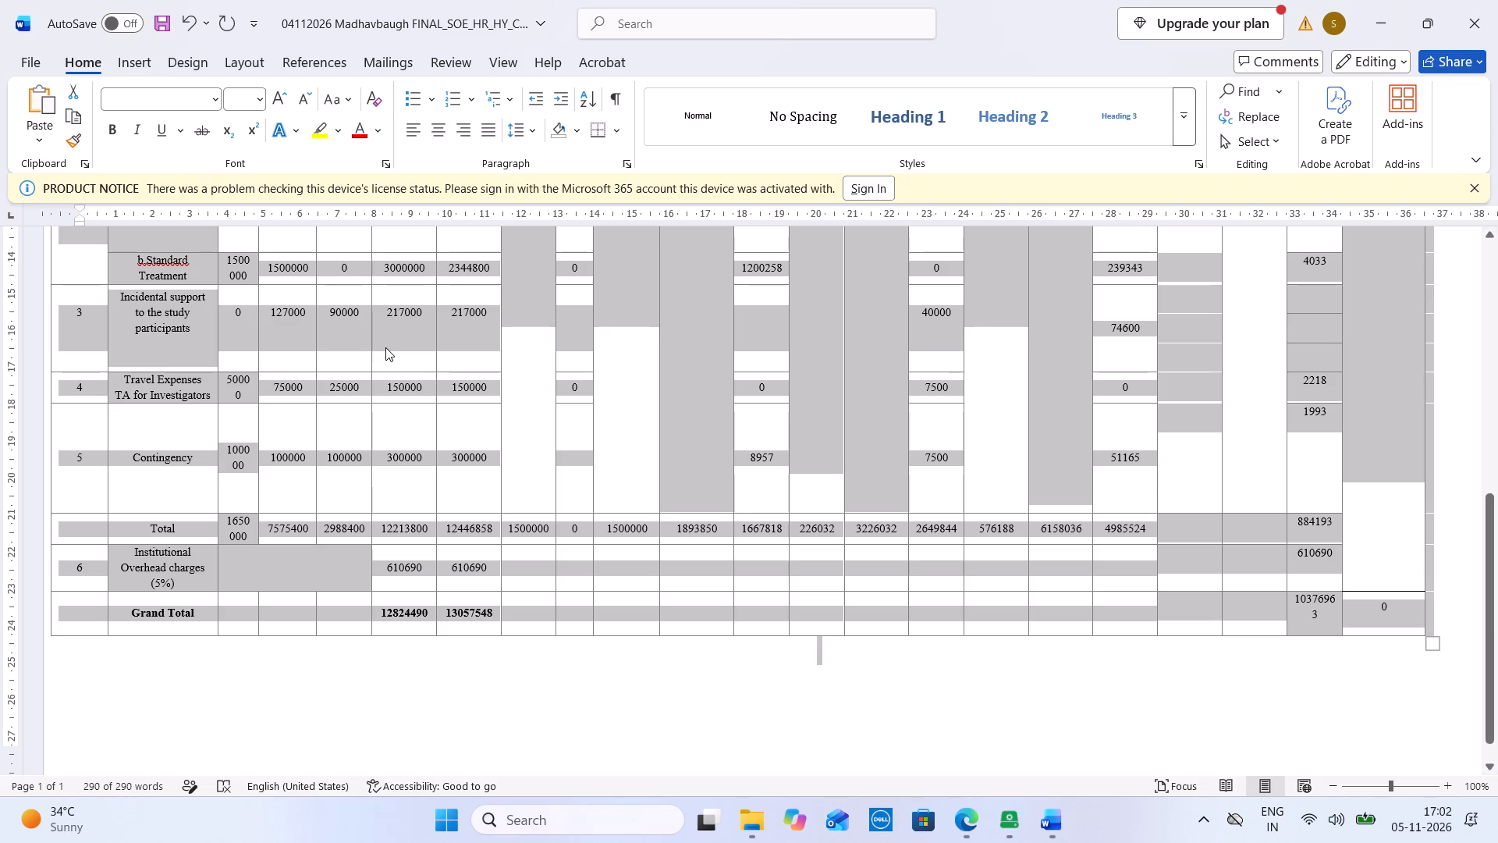
Widen the Total Expenditure for FY 2026-27 column so the Grand Total amount 10376963 fits on one line.
left_click(385, 347)
key("Up")
key("Up")
key("Up")
key("Up")
key("Up")
key("Up")
key("Up")
key("Up")
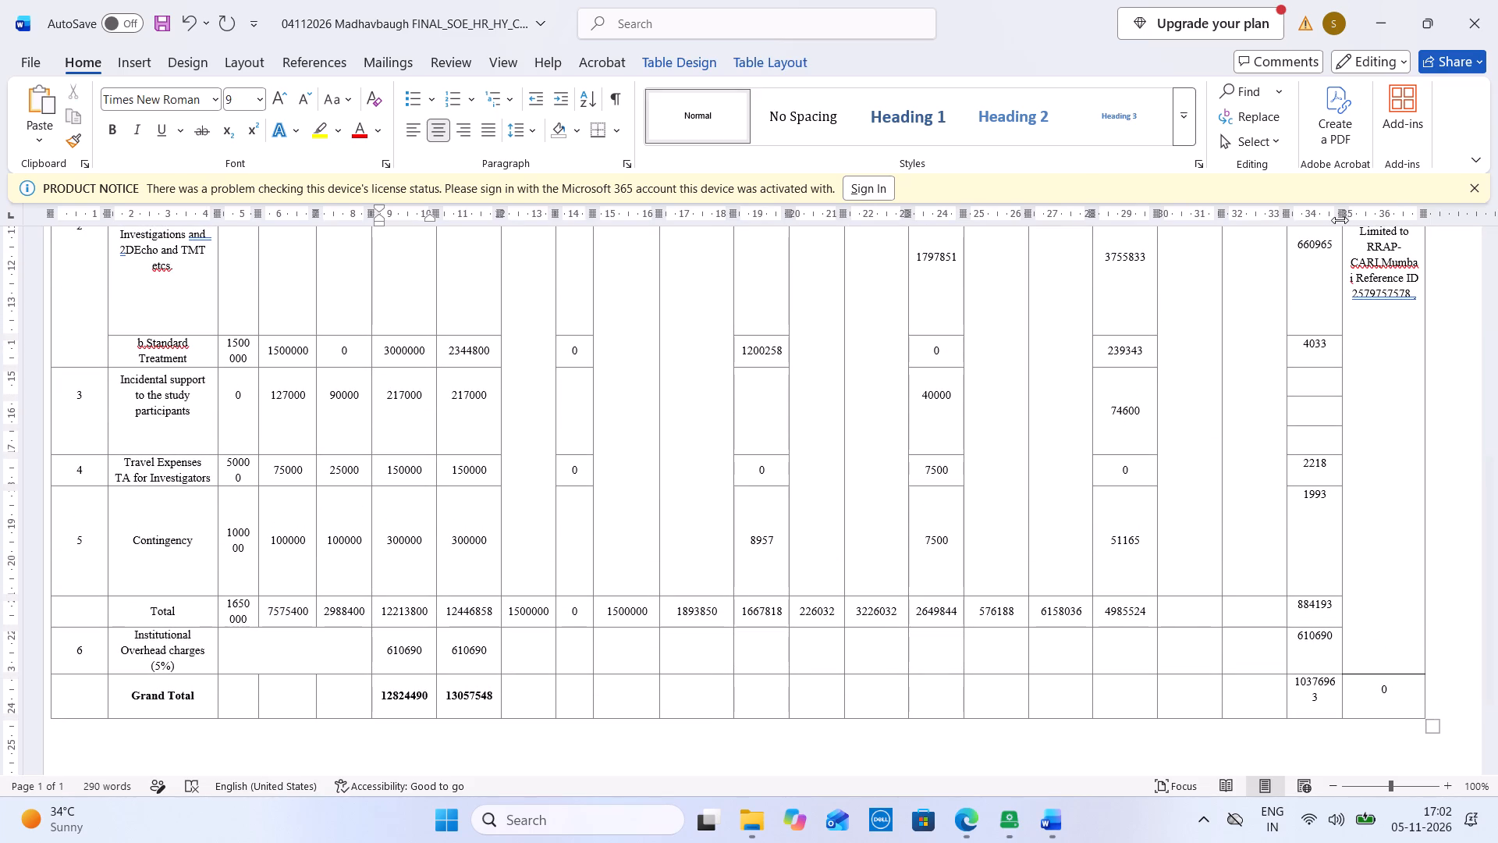
left_click_drag(1340, 219, 1351, 220)
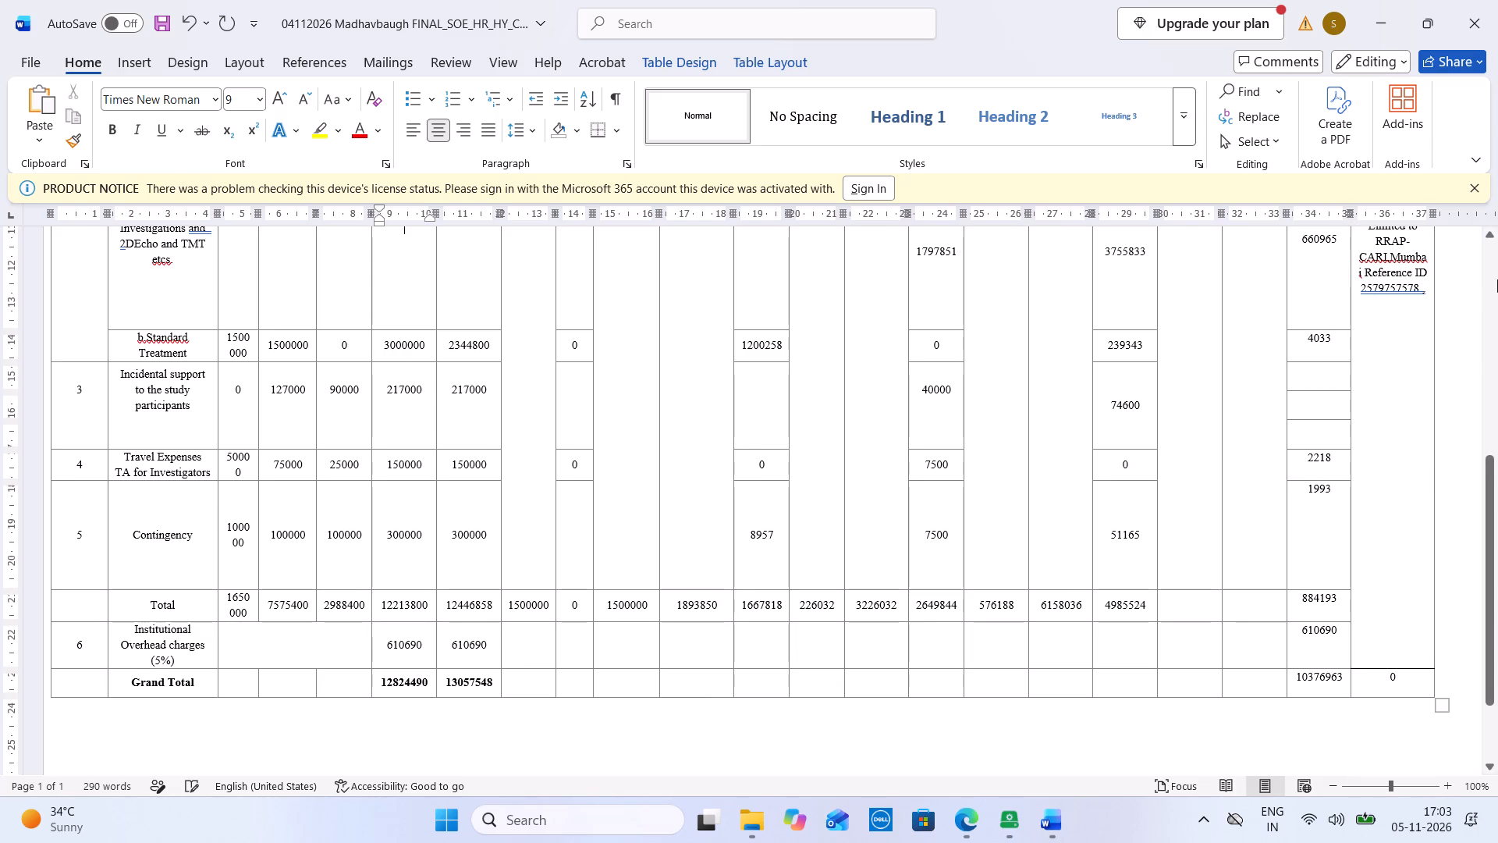
Start a selection-area screenshot of the expenditure table, from its header rows, with Adobe Express Photos.
left_click(1497, 281)
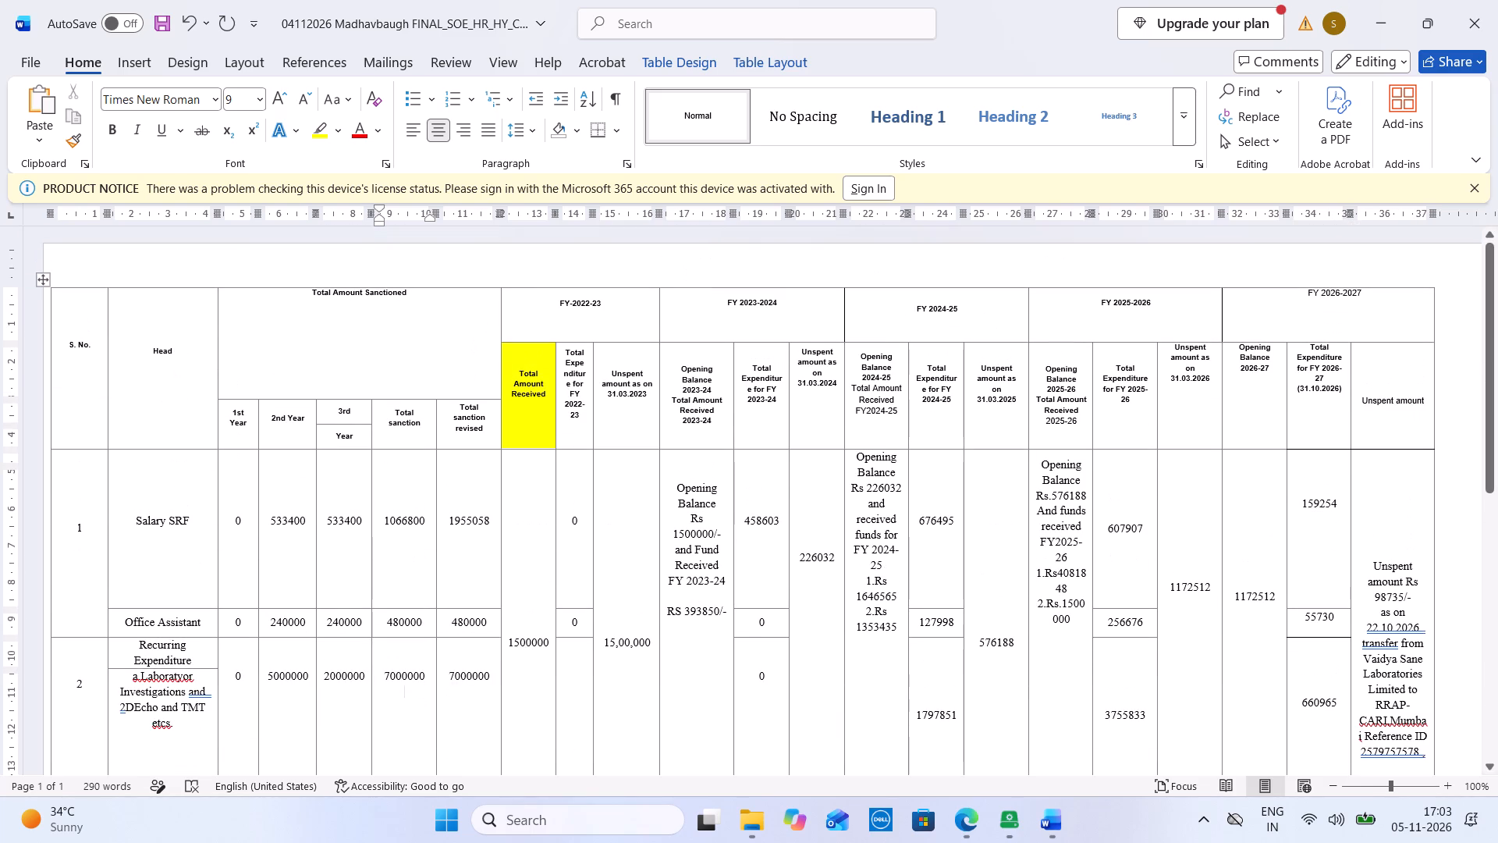
key("Print")
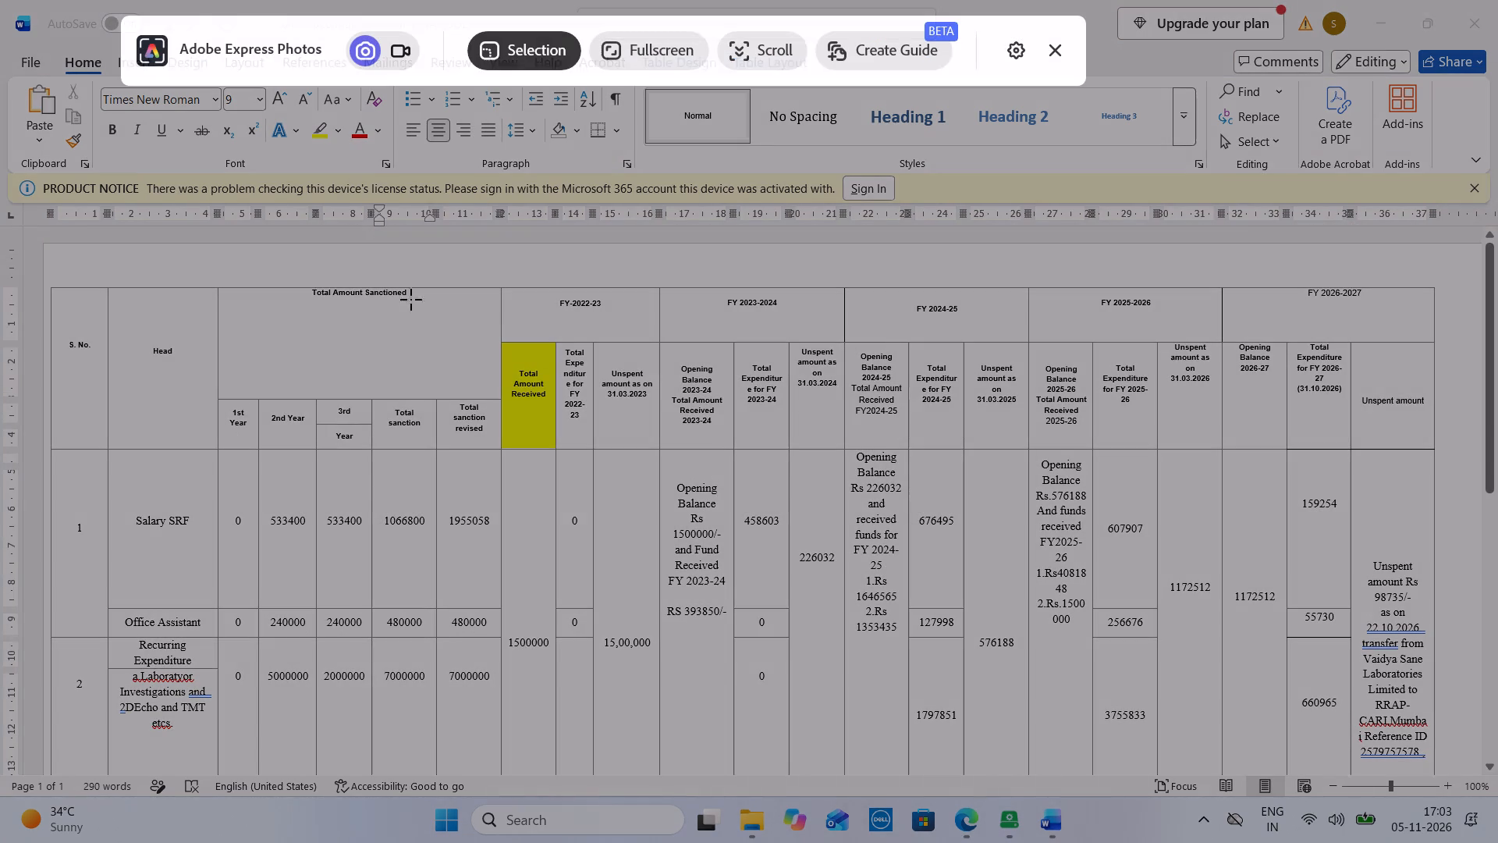
left_click(510, 50)
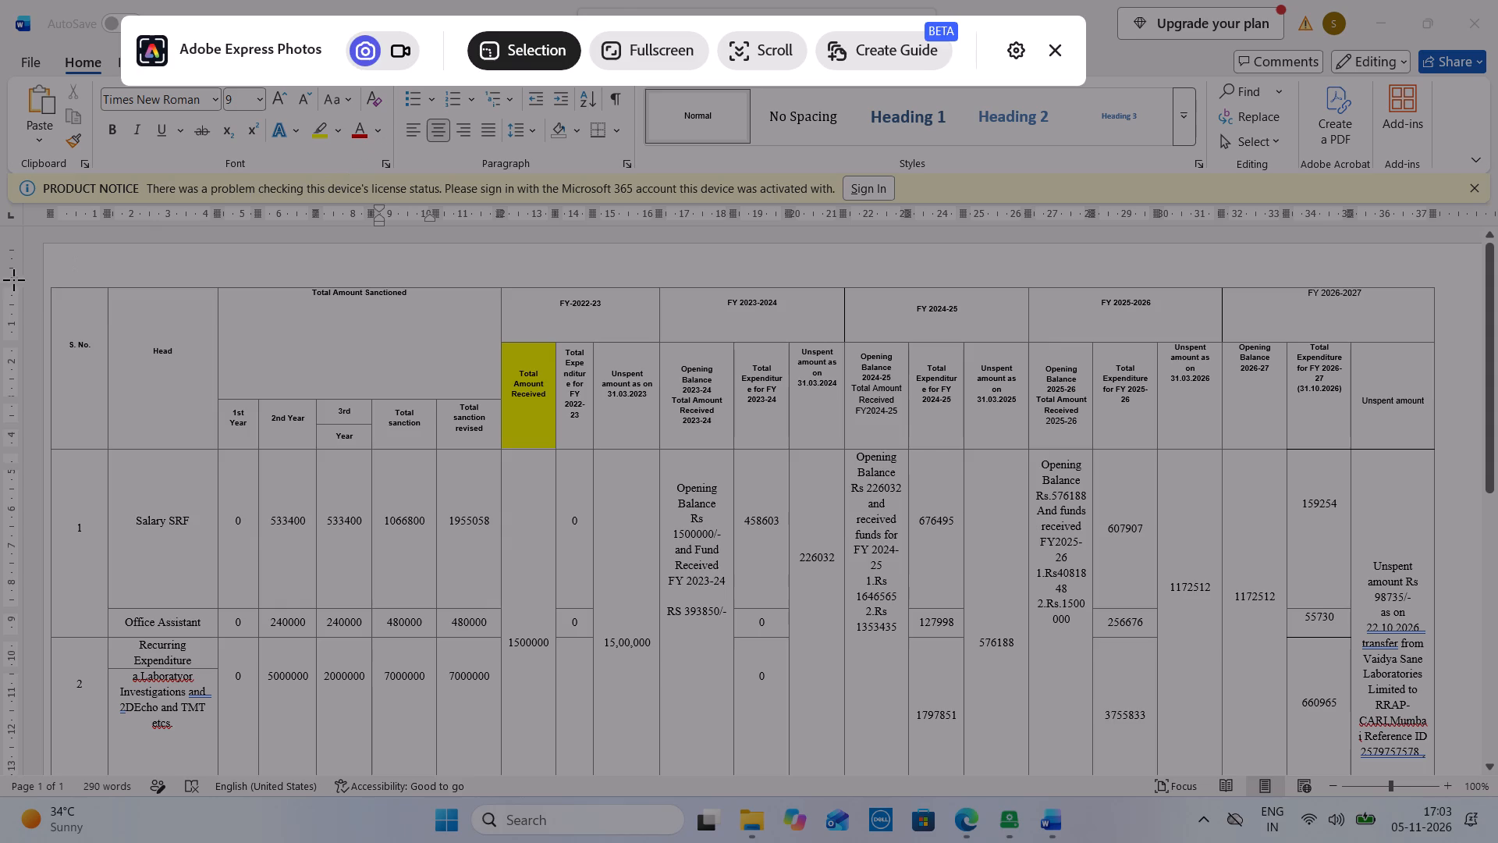
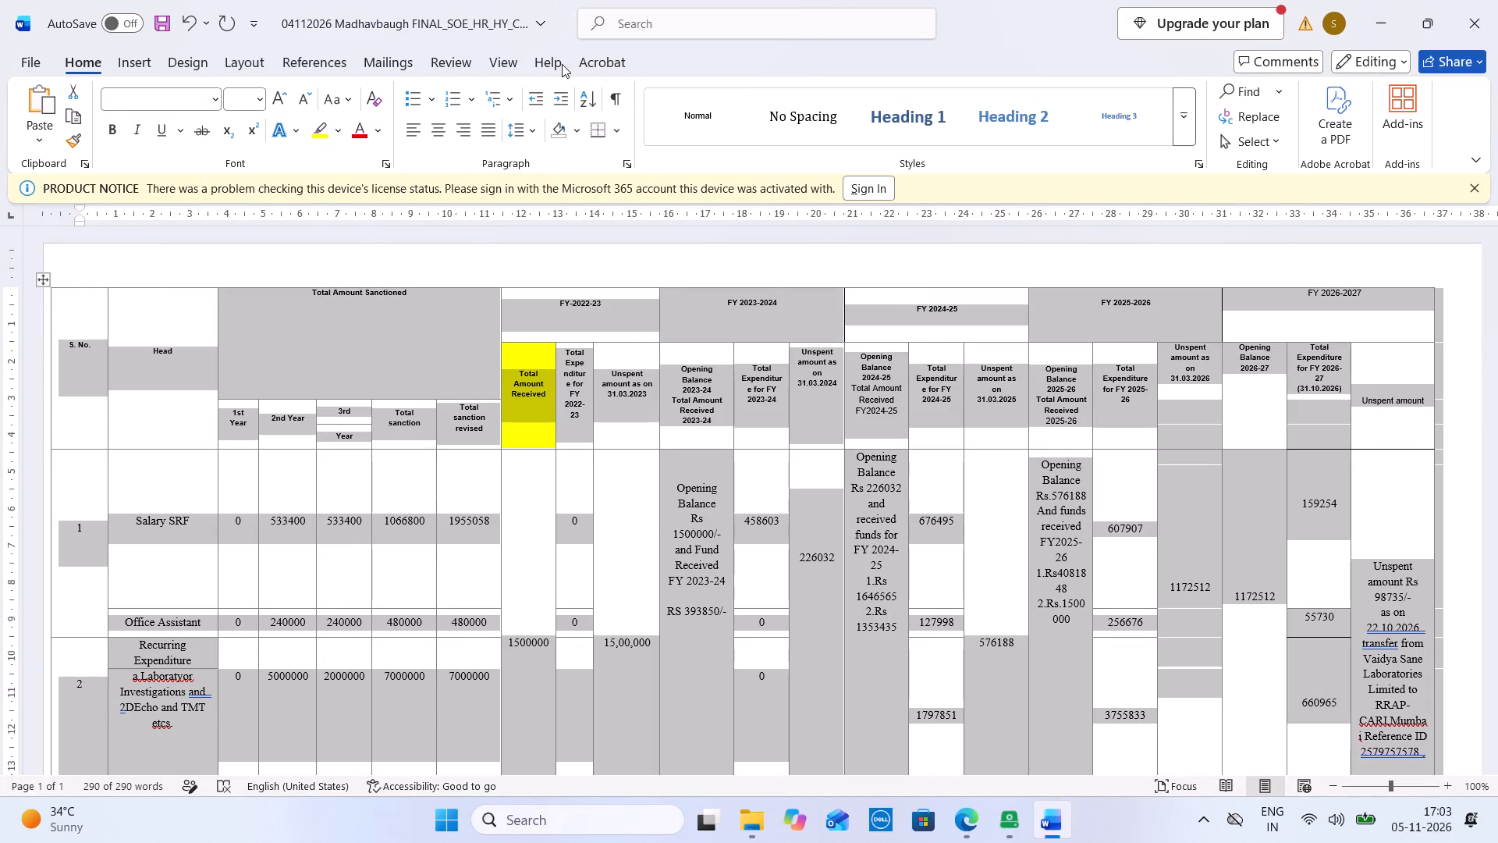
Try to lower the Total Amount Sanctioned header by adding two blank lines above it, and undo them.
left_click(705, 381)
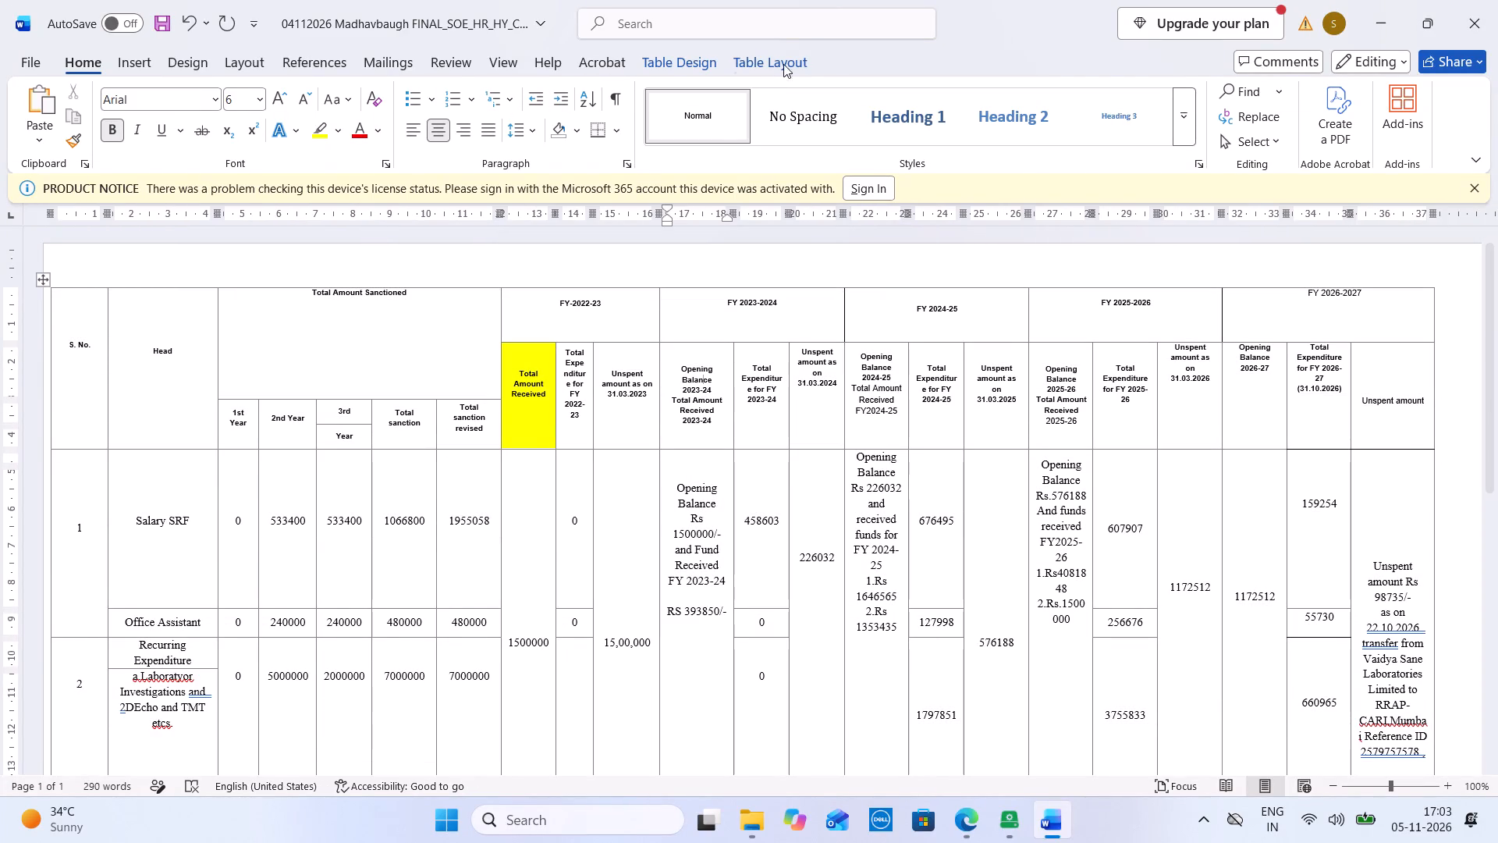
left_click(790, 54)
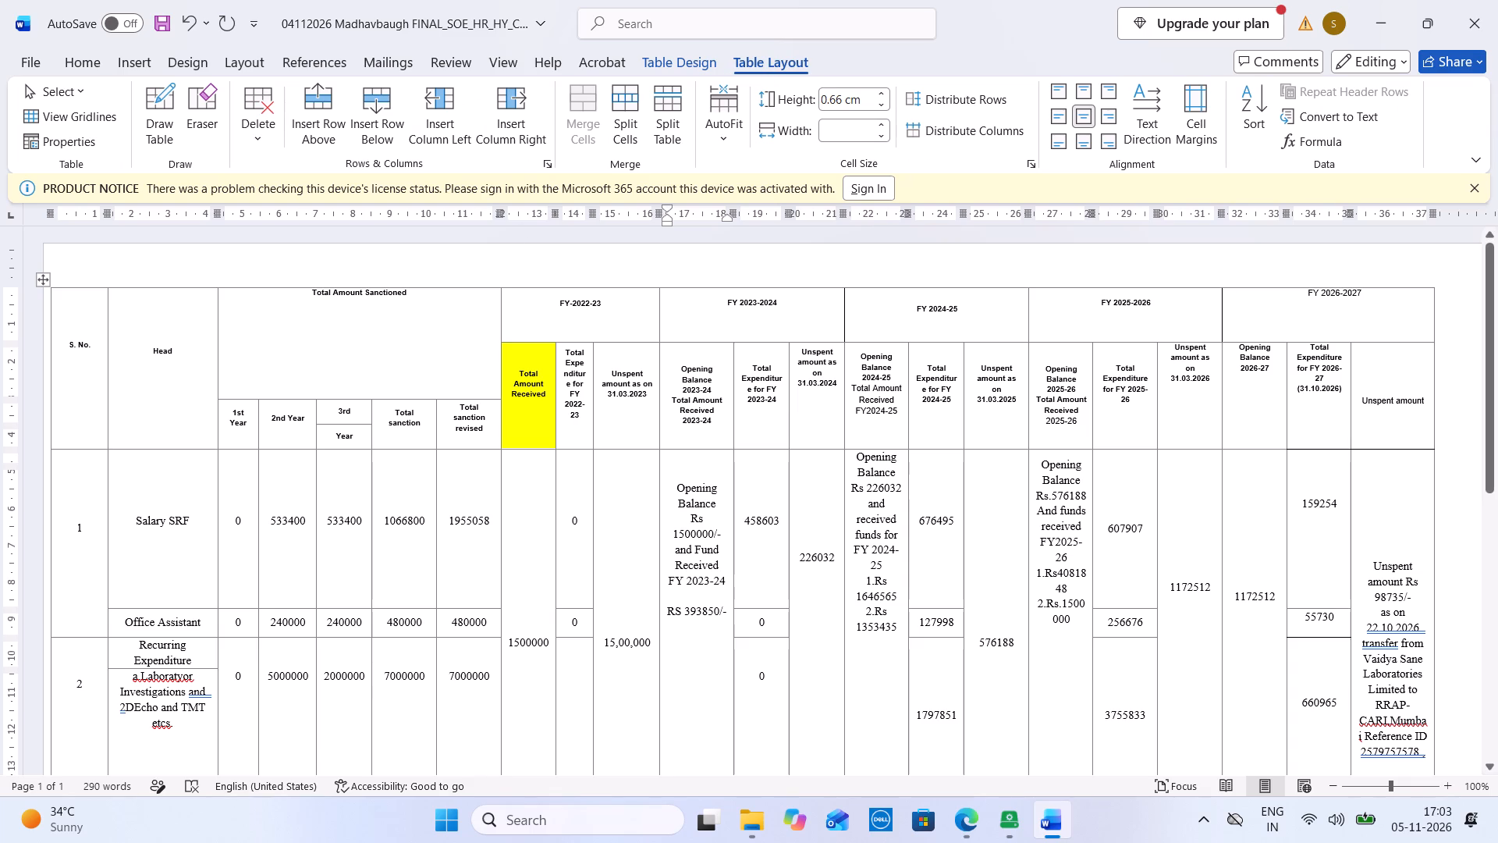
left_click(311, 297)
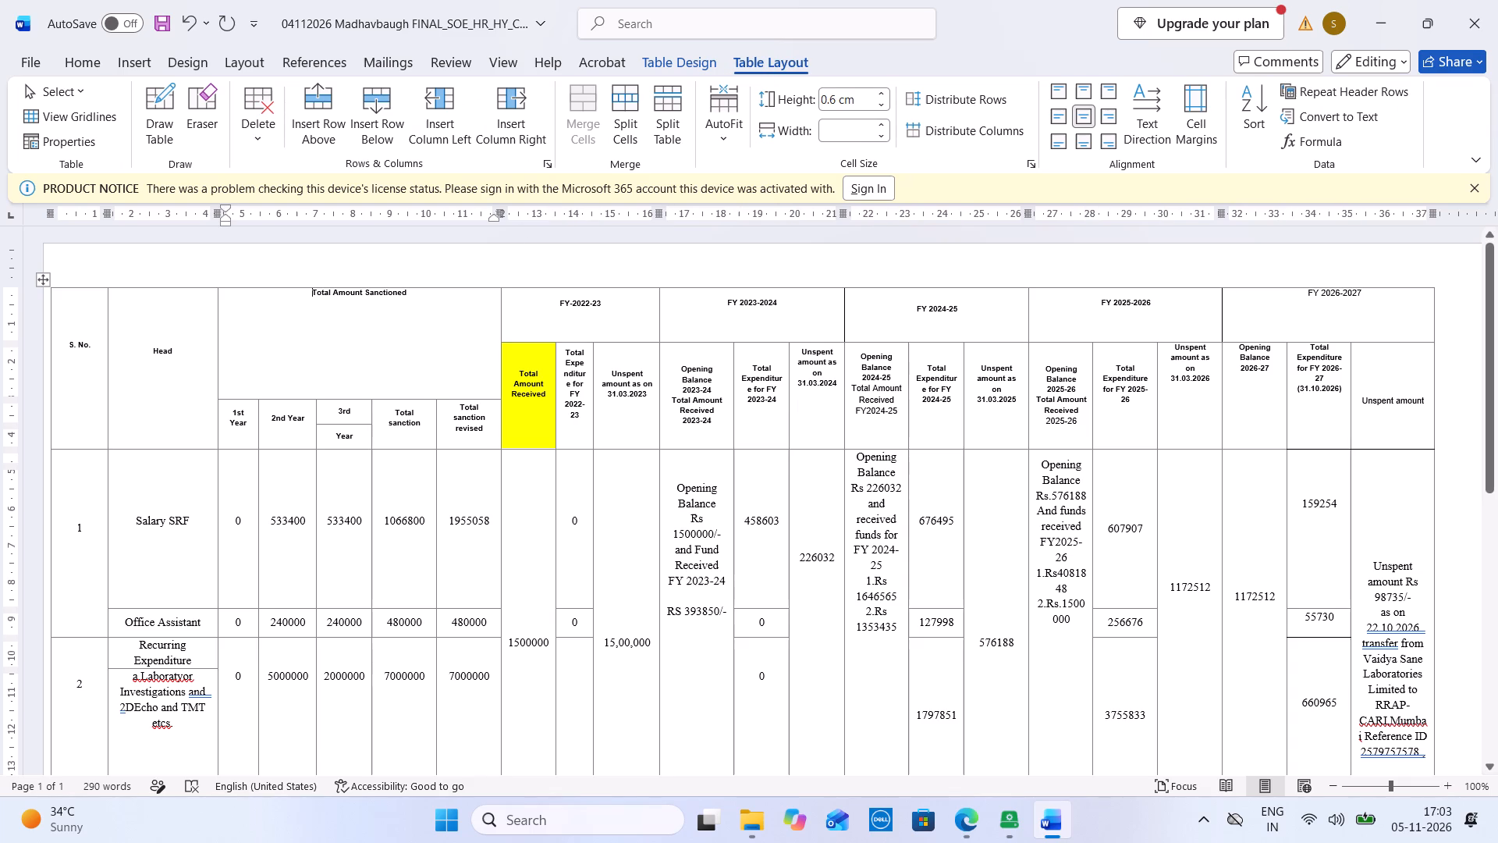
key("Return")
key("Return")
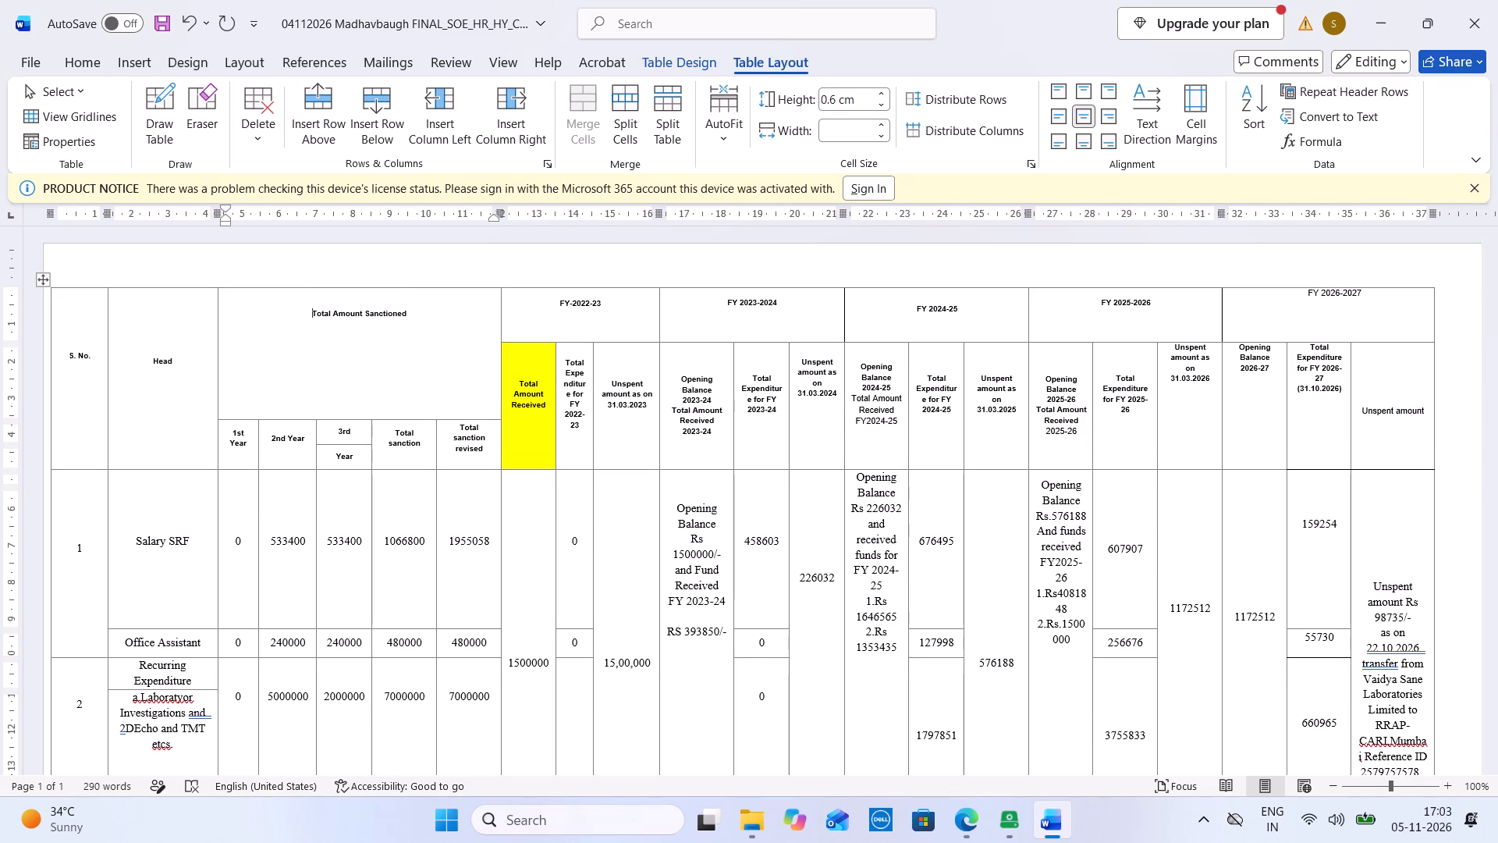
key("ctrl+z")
Apply centre alignment, both vertical and horizontal, to the Total Amount Sanctioned header cell.
left_click(311, 297)
left_click_drag(317, 289, 437, 299)
triple_click(437, 299)
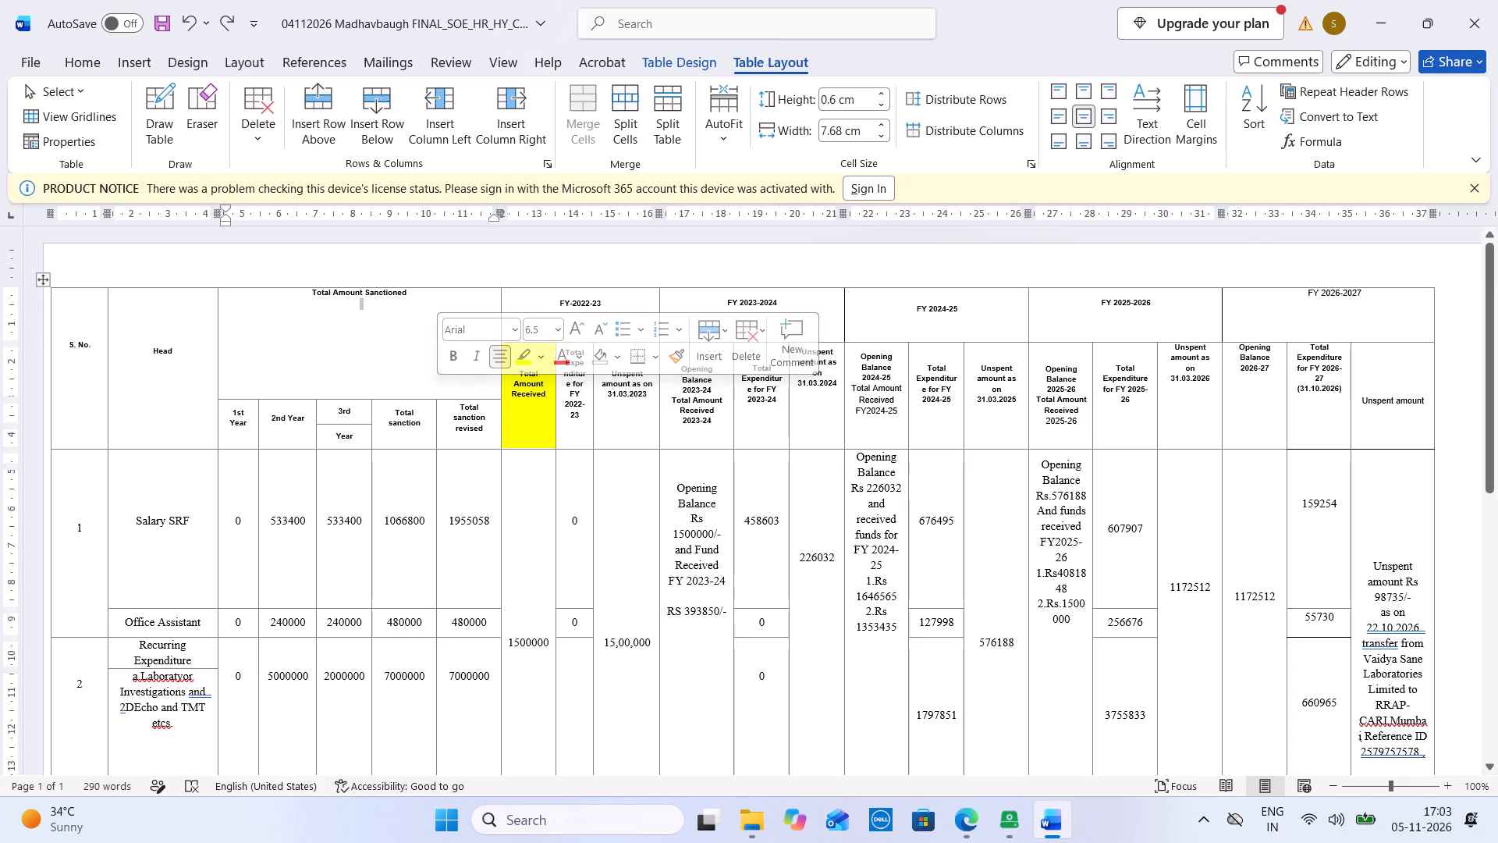
triple_click(400, 291)
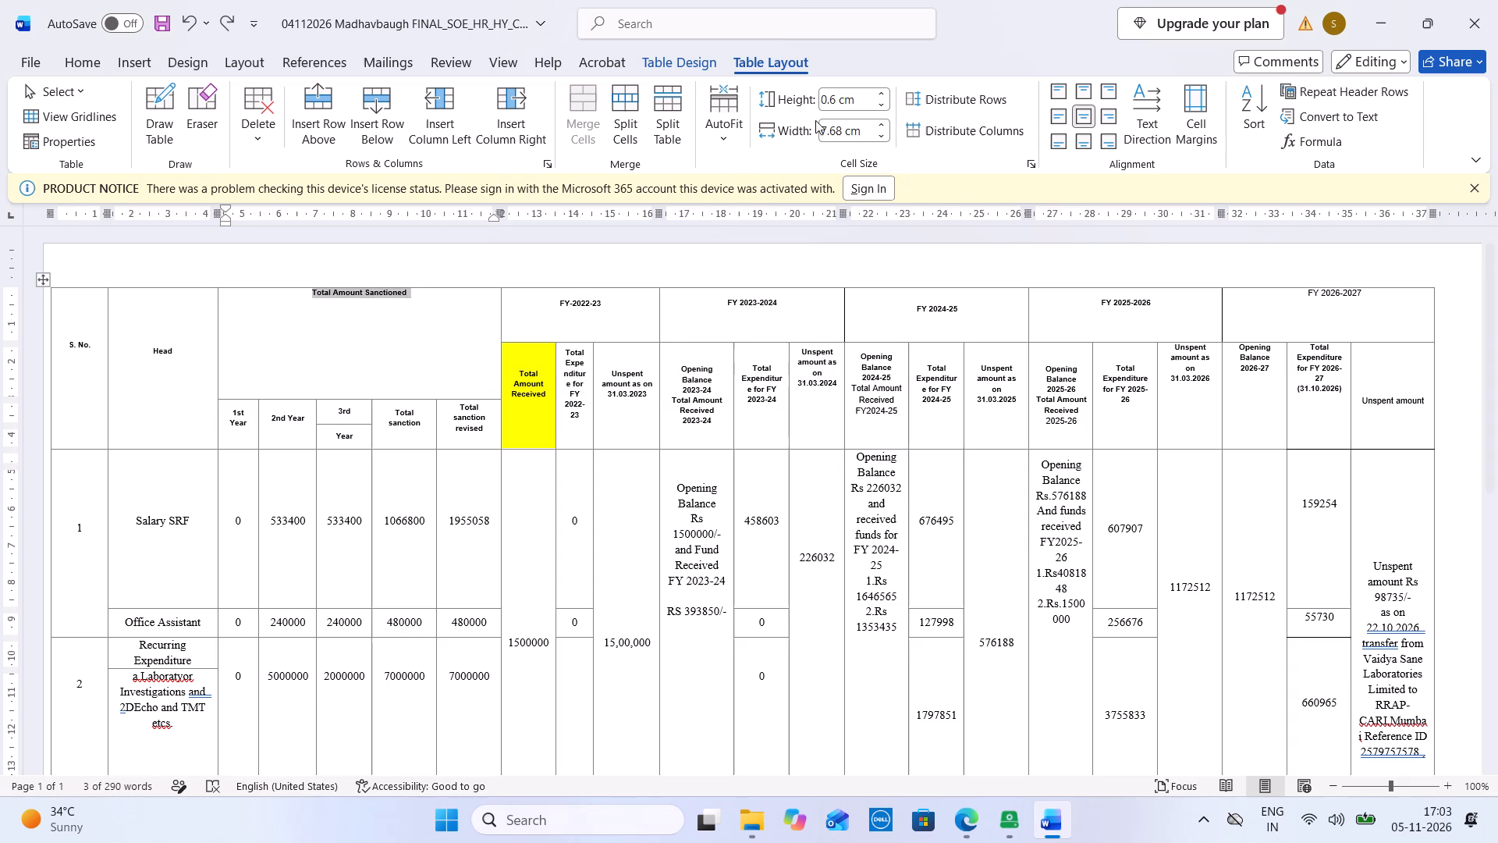
left_click(1075, 116)
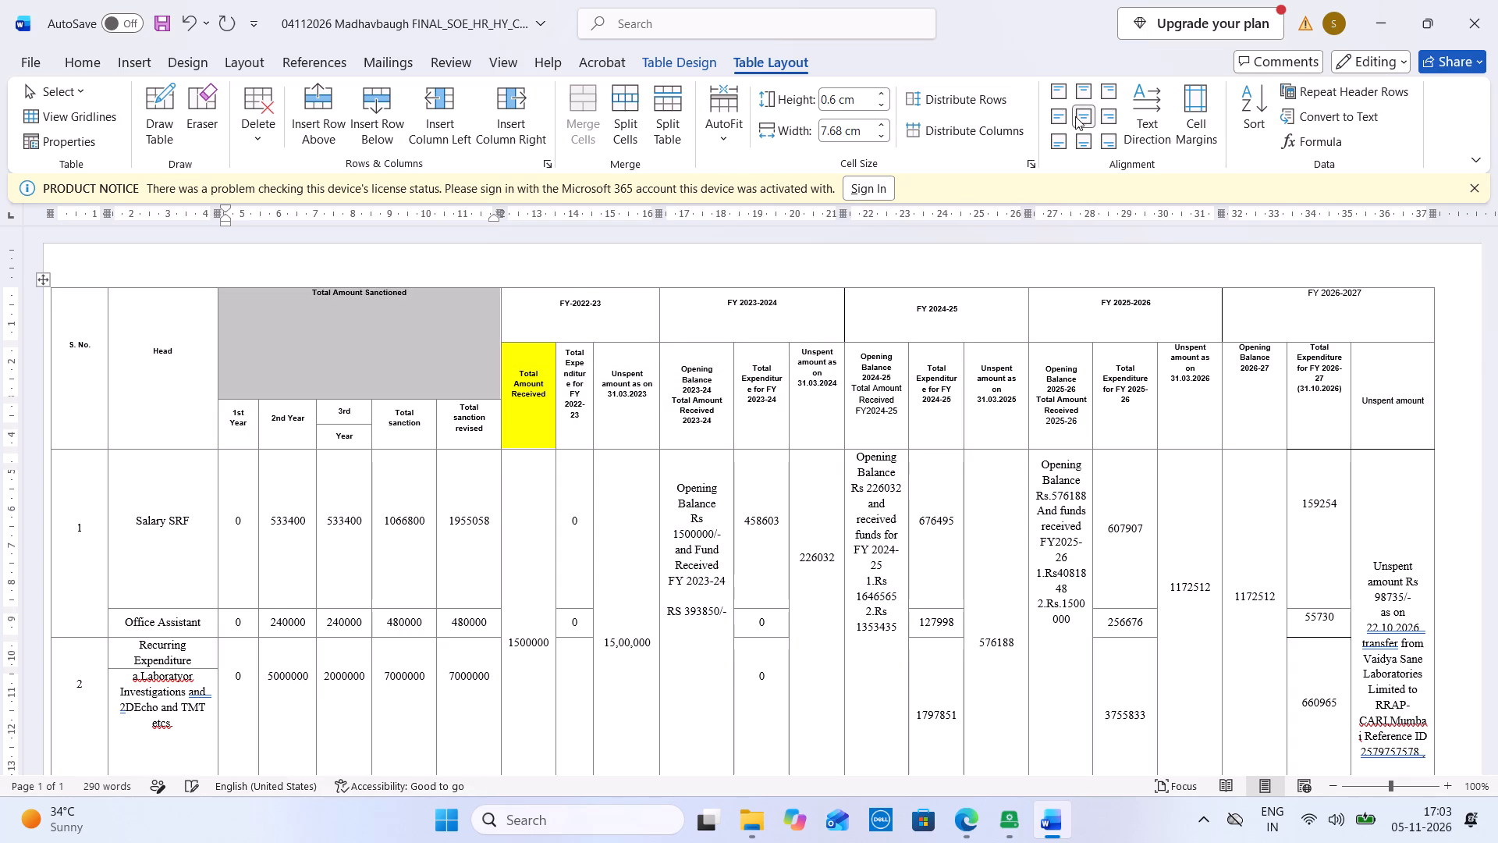
left_click(1075, 116)
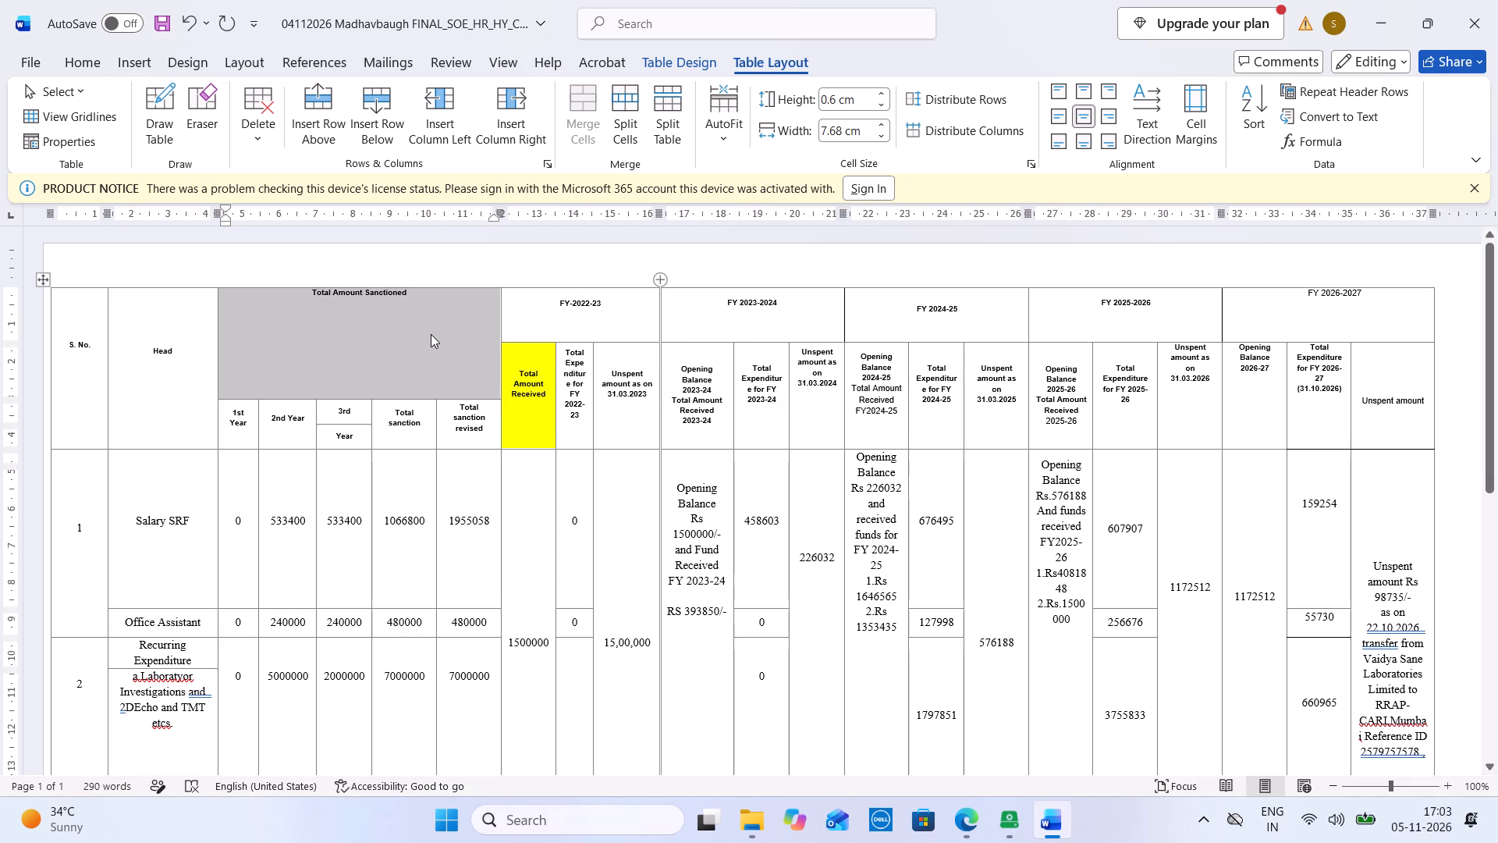
Start the signature block on a new line below the expenditure table with the word Principal, correcting its spelling.
left_click(431, 334)
key("Down")
key("Down")
key("Down")
key("Down")
key("Down")
key("Down")
key("Down")
key("Down")
key("Down")
key("Down")
key("Down")
key("Down")
key("Down")
key("Down")
key("Down")
key("Down")
key("Down")
key("Down")
key("Down")
key("Down")
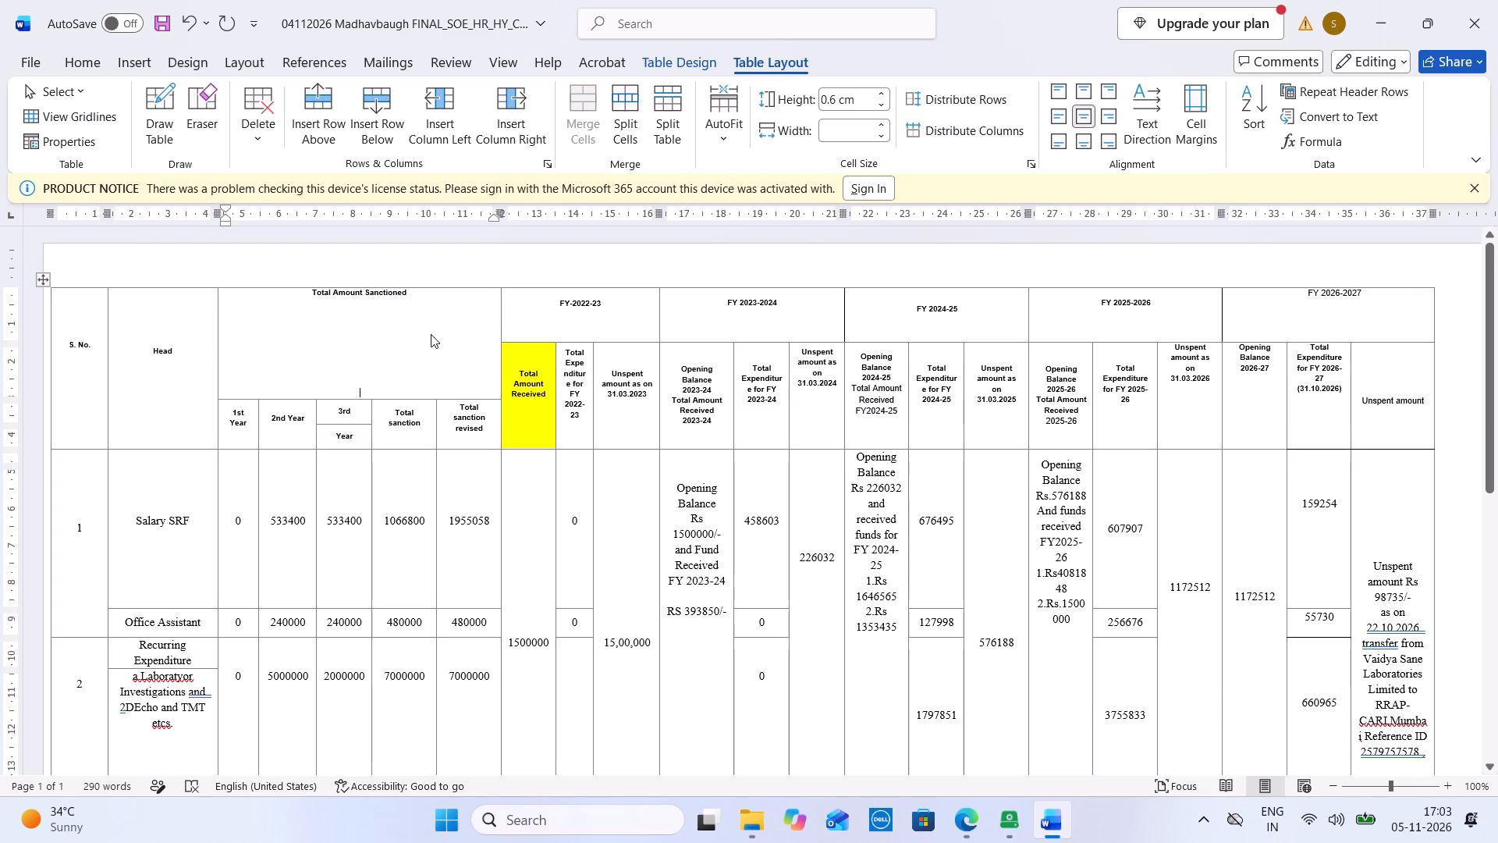
key("Down")
key("Down")
key("Down")
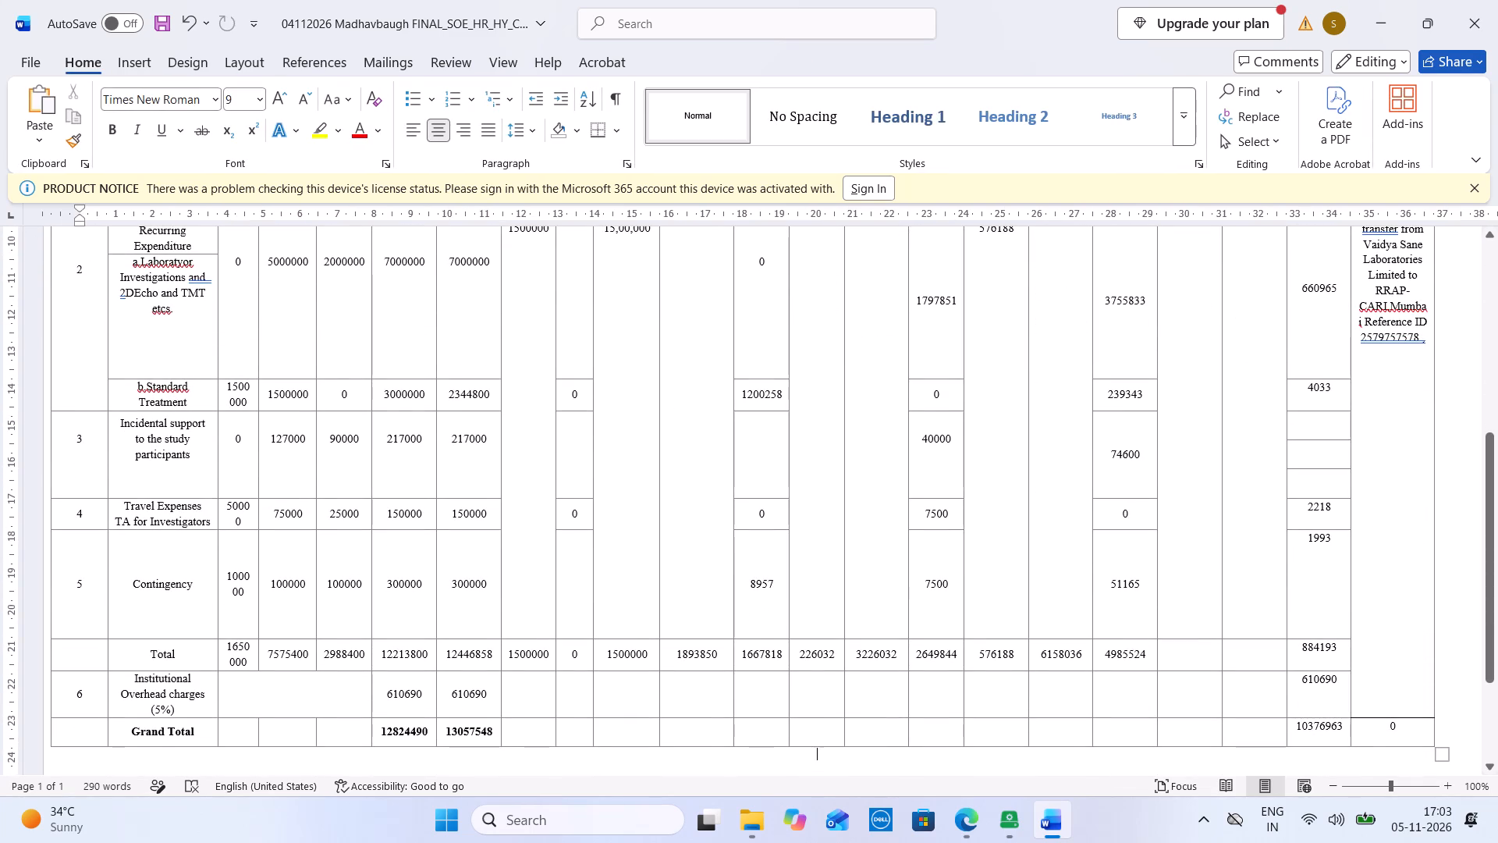
key("Return")
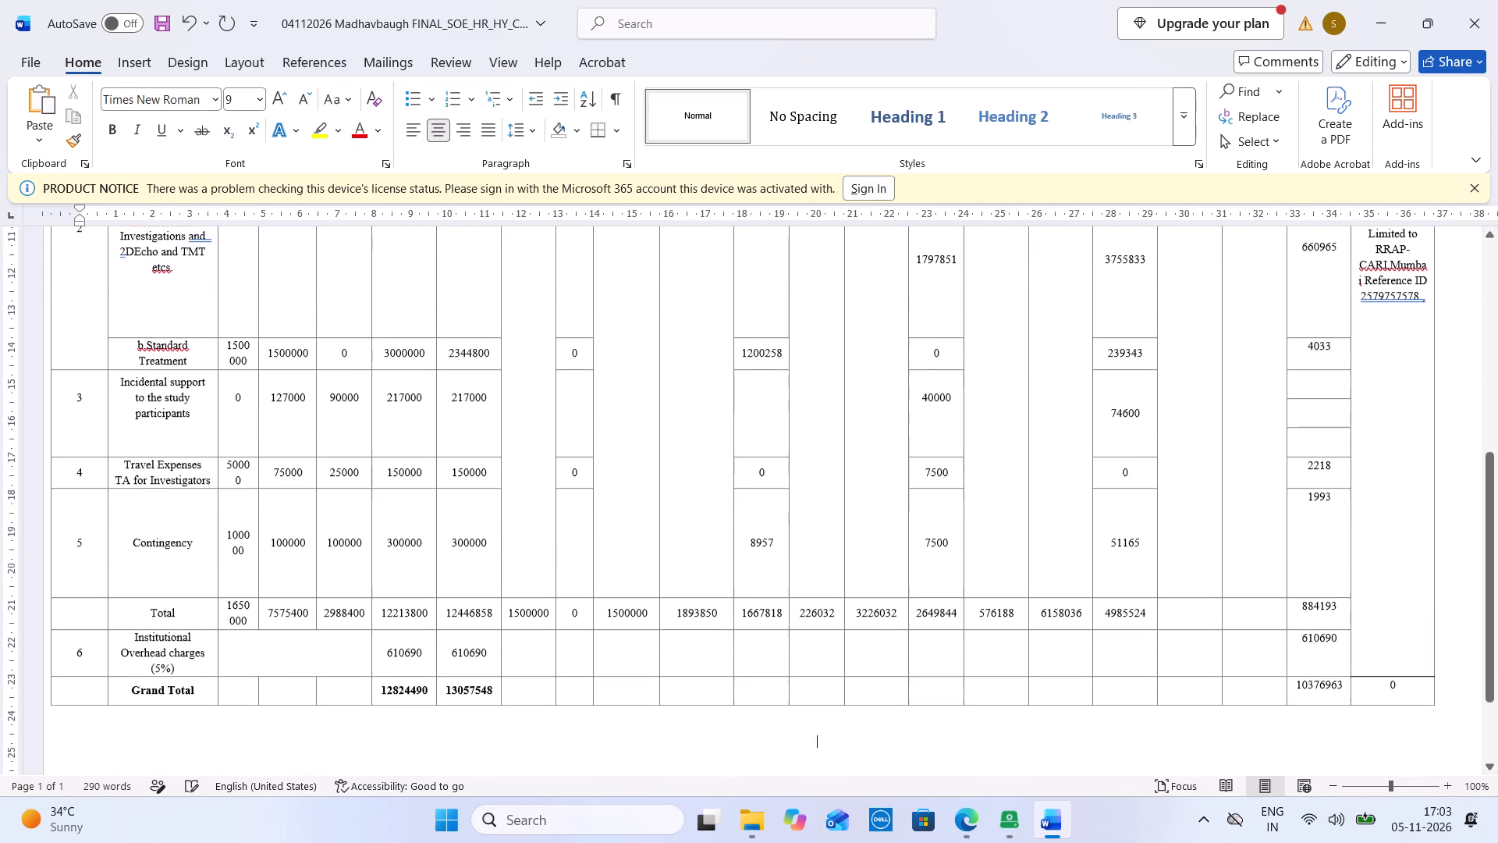
type("Pricipal")
key("space")
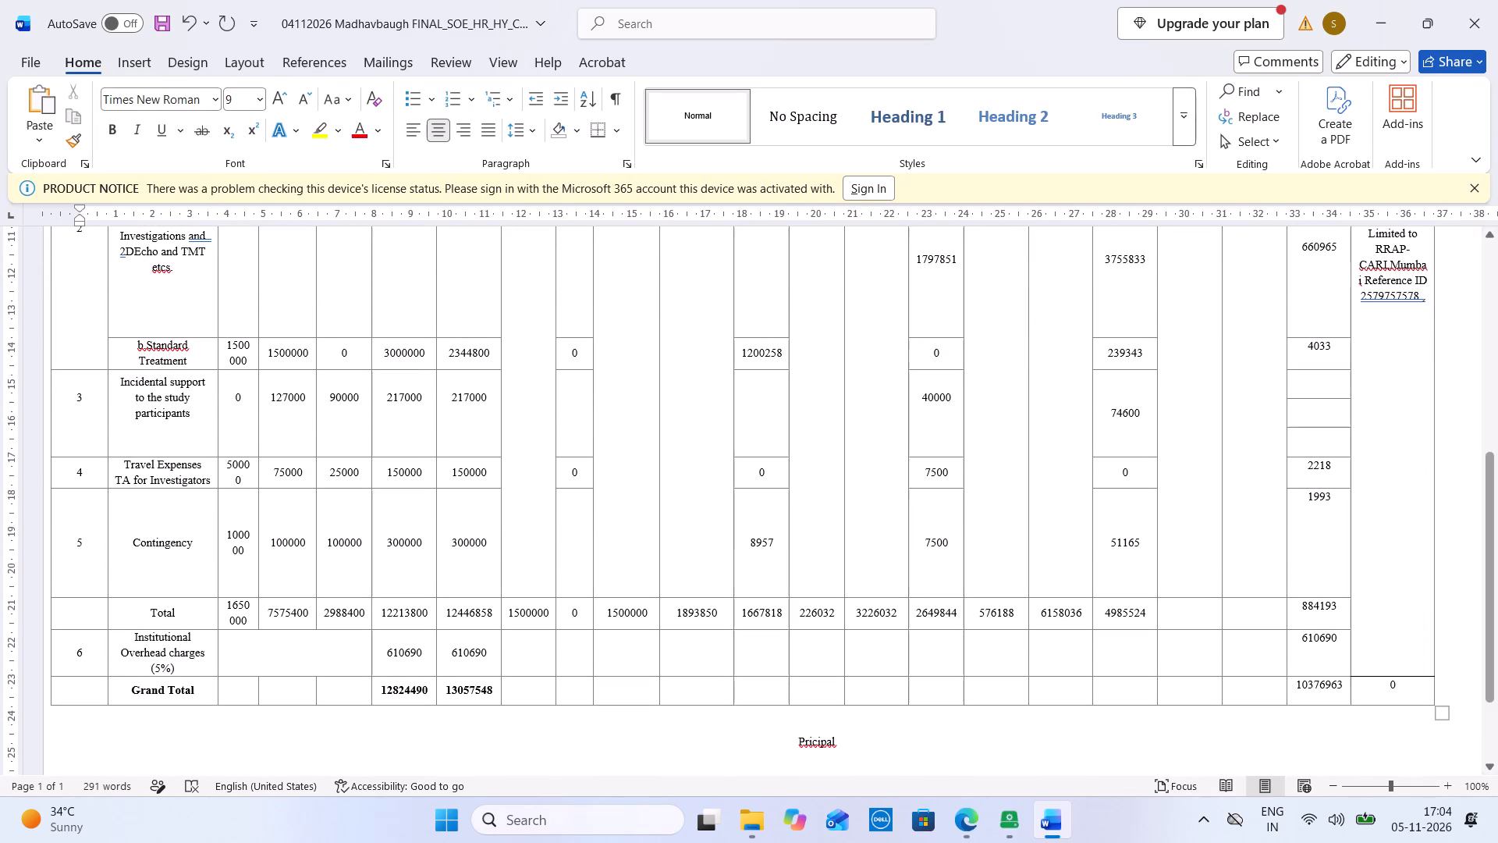
right_click(815, 742)
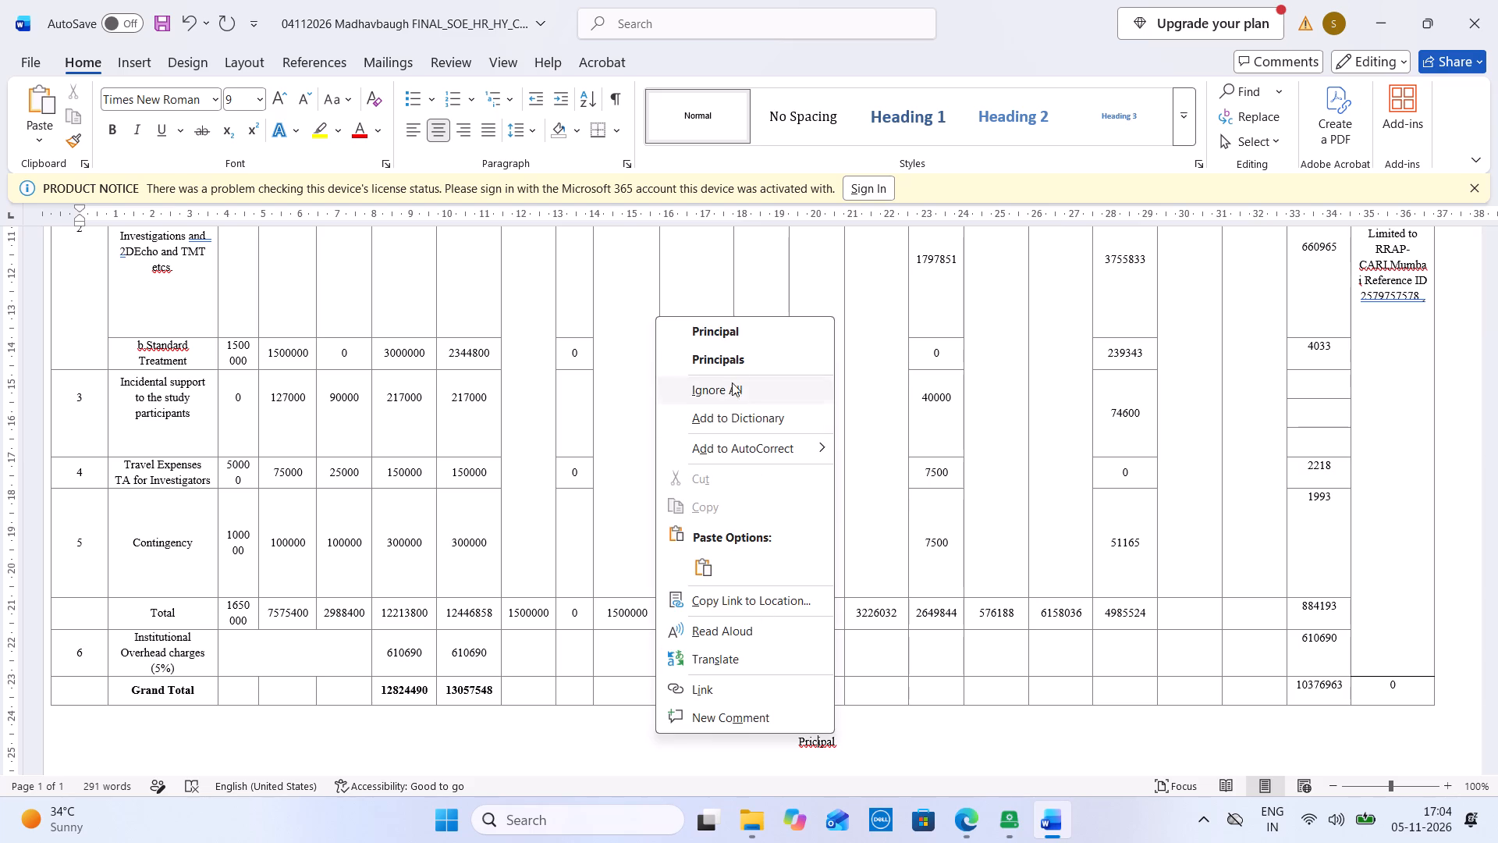
Correct the misspelled first word to Principal and extend the signature line to read Principal Investigator, with a capital I.
left_click(757, 332)
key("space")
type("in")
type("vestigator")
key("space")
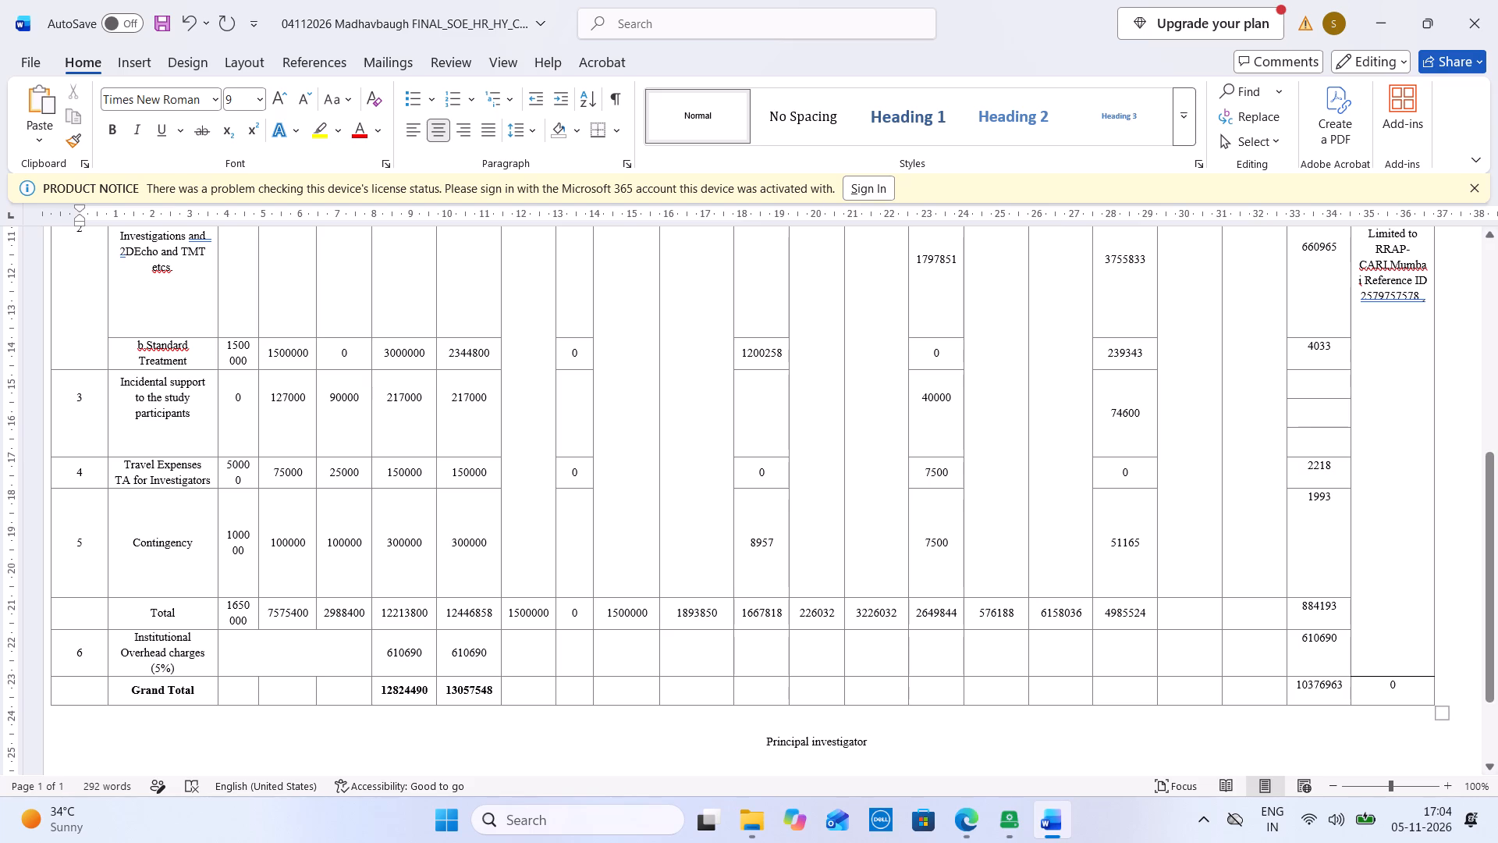
left_click(816, 744)
key("BackSpace")
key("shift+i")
left_click(893, 734)
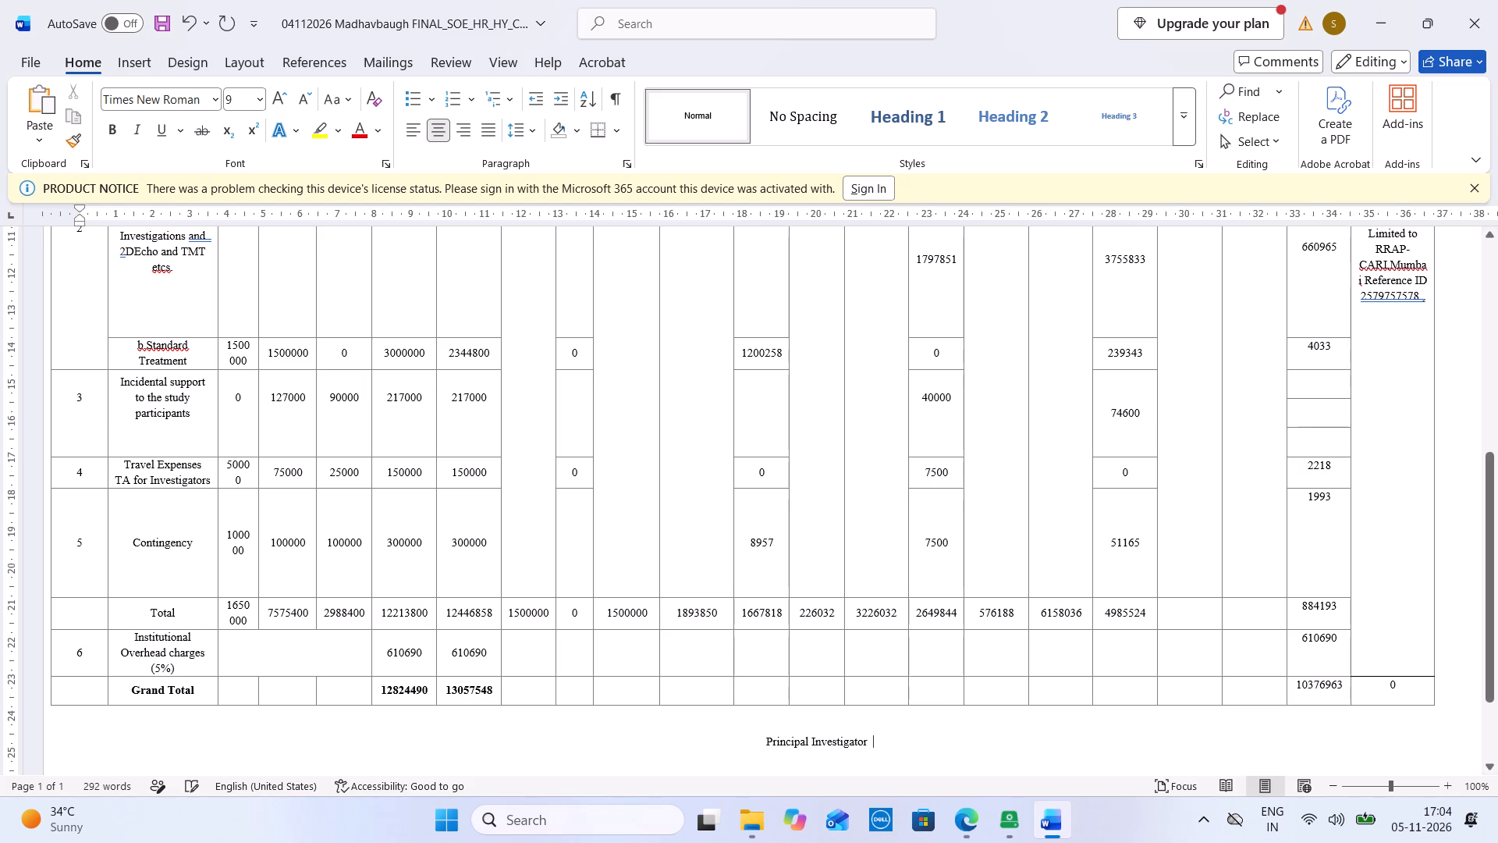
Add a colon and the principal investigator's name with the title Dr. to the line, and start a new line below.
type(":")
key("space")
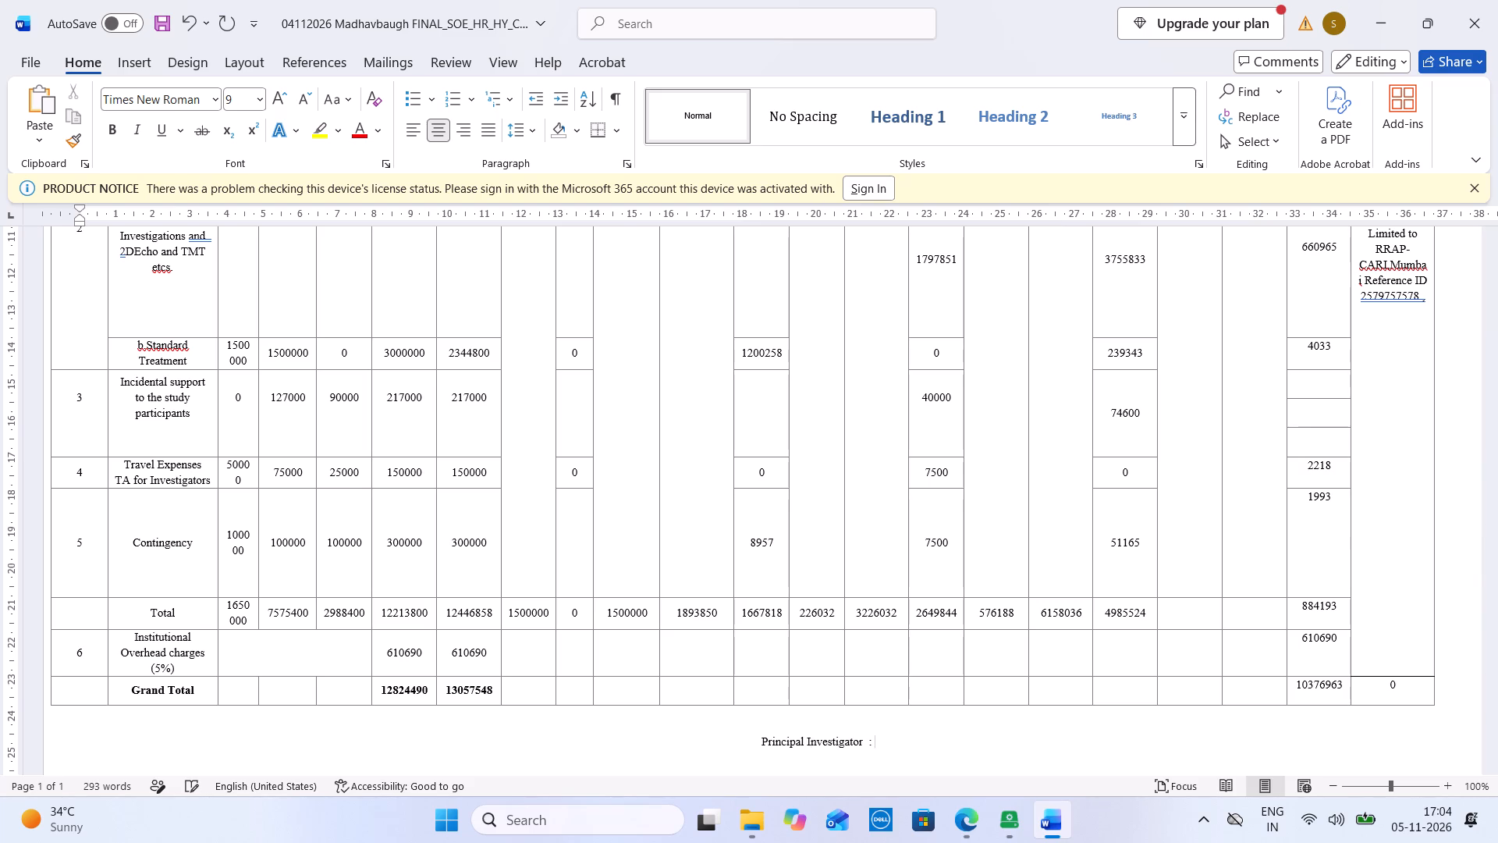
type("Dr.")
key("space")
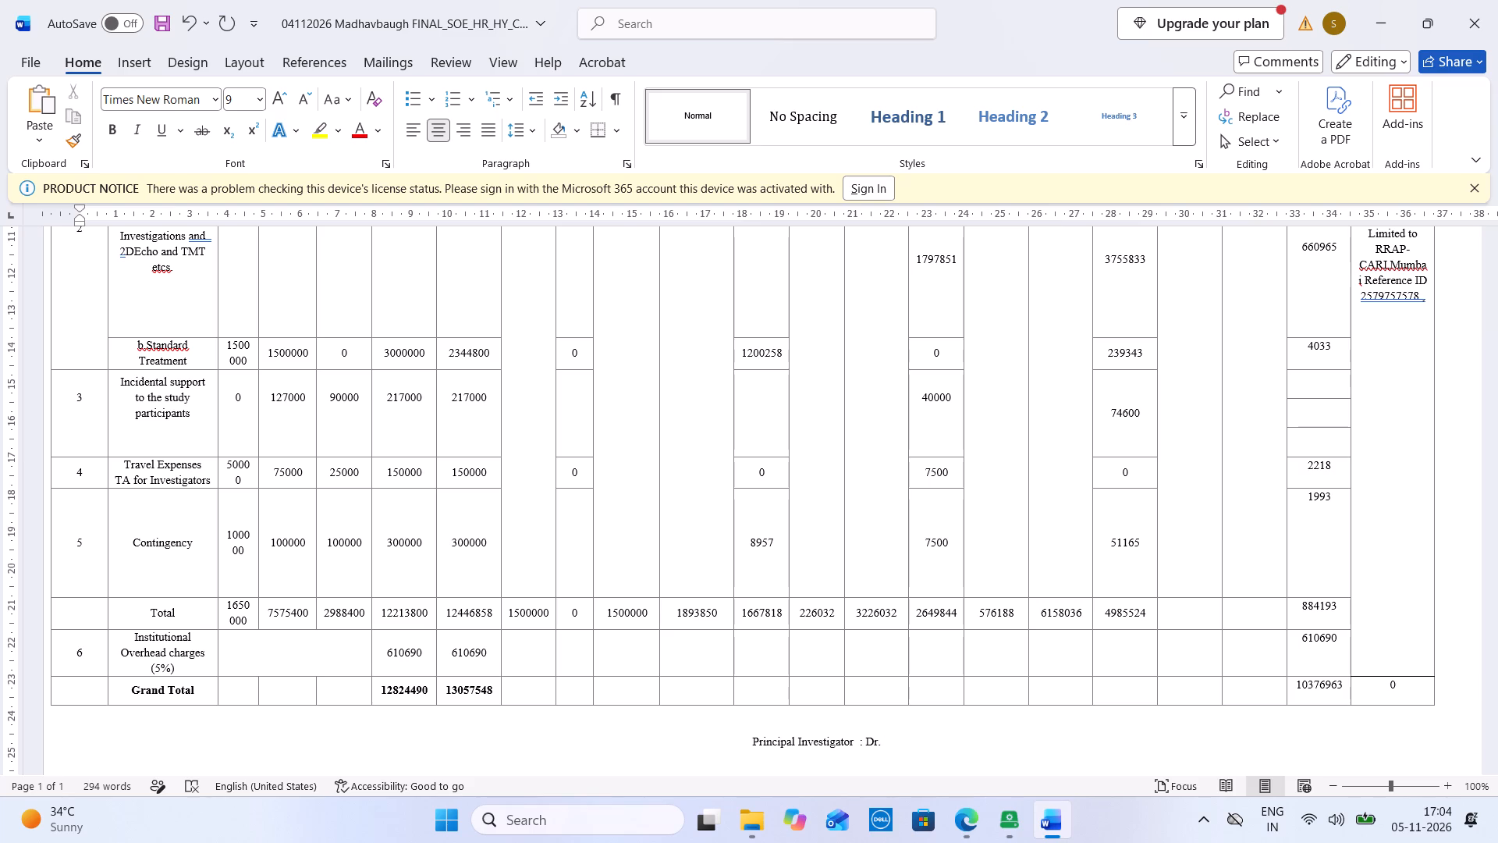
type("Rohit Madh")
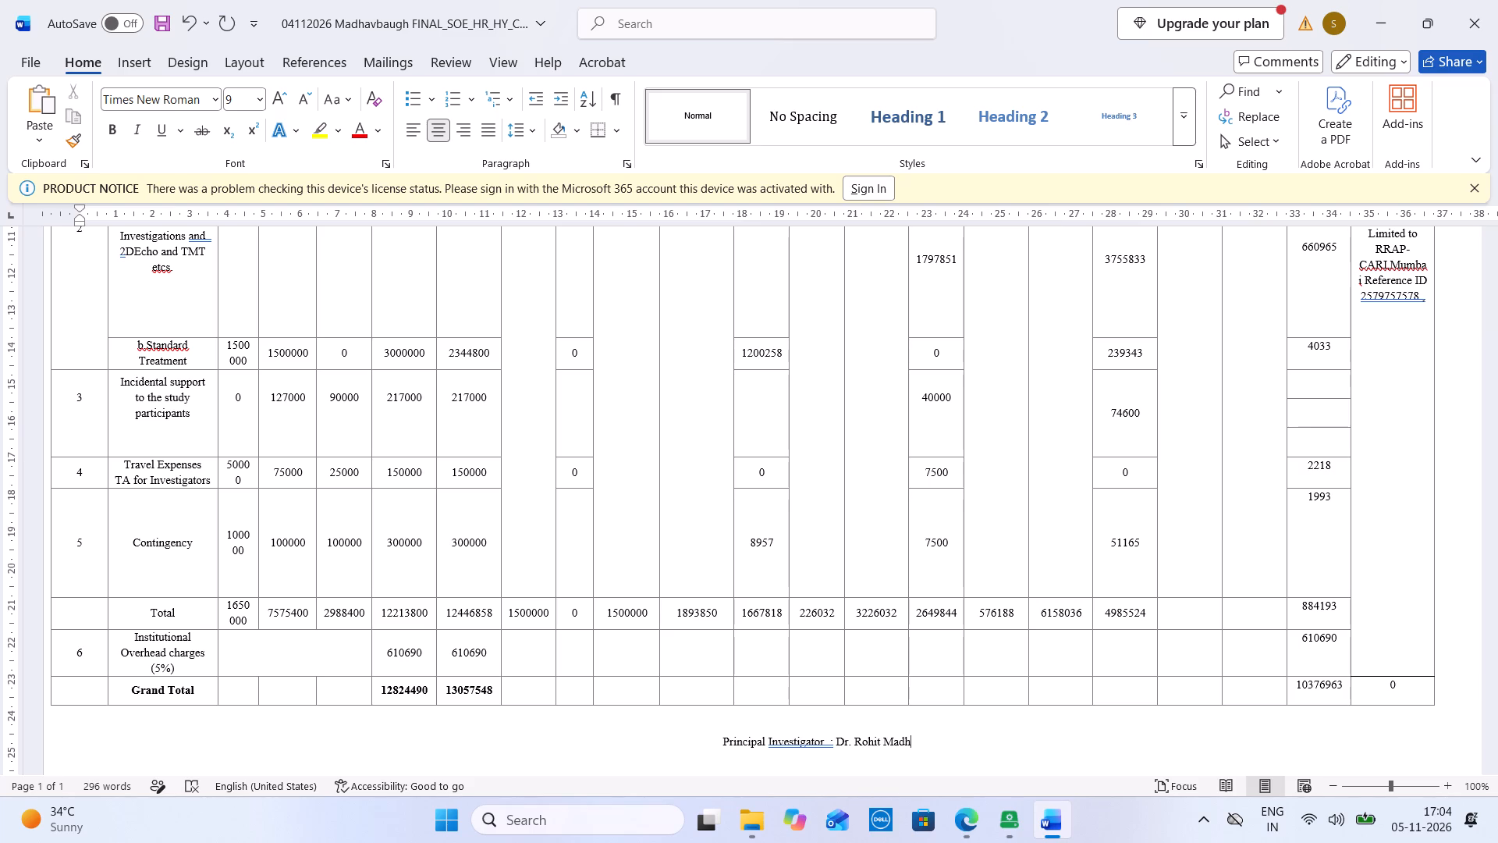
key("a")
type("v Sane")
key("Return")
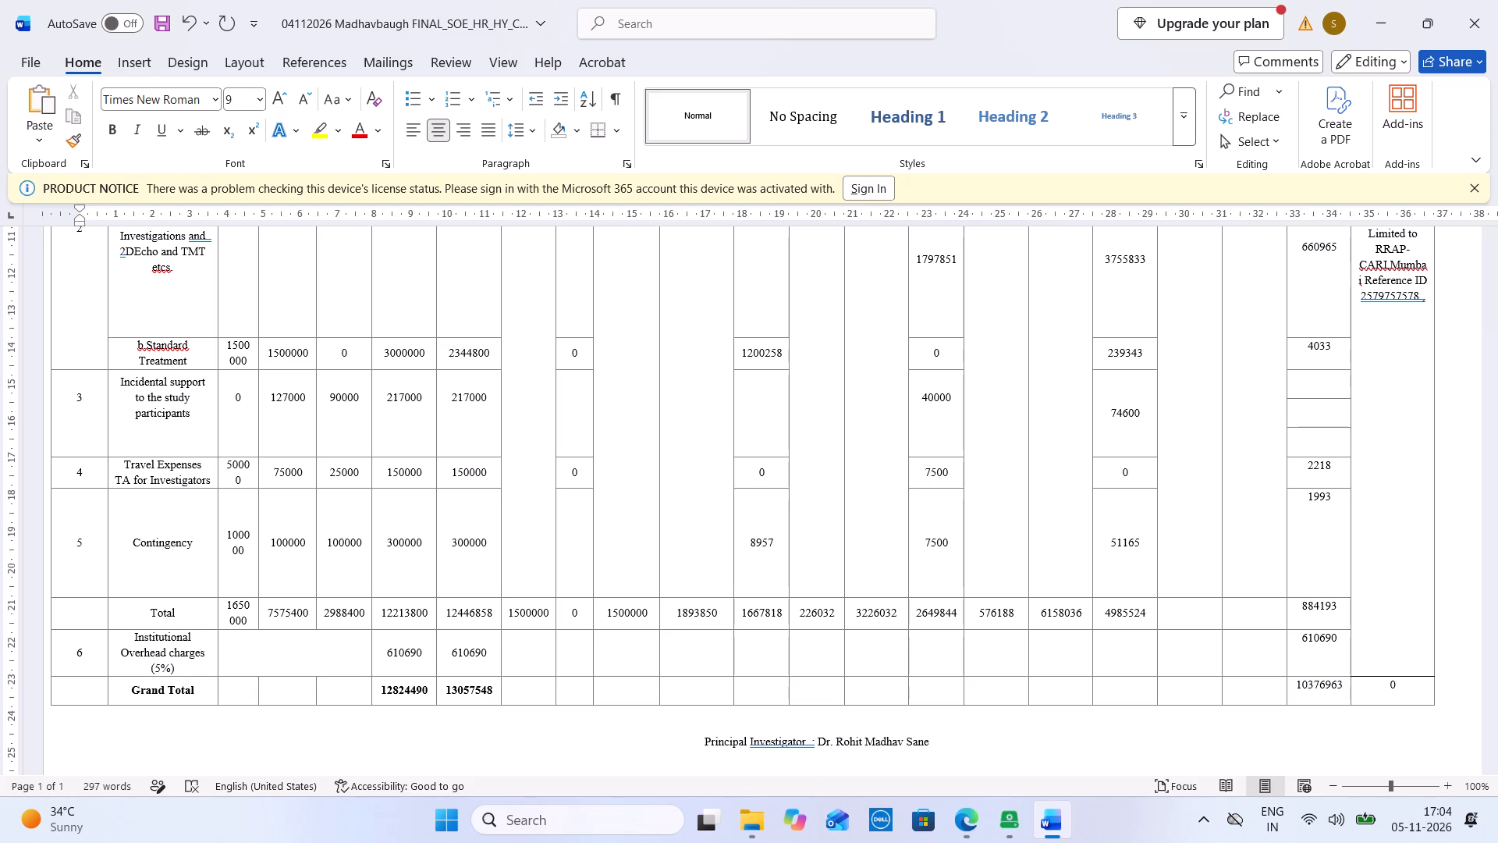
Add a Co-Investigator line with a colon and the co-investigator's name, titled Dr., and start another line below it.
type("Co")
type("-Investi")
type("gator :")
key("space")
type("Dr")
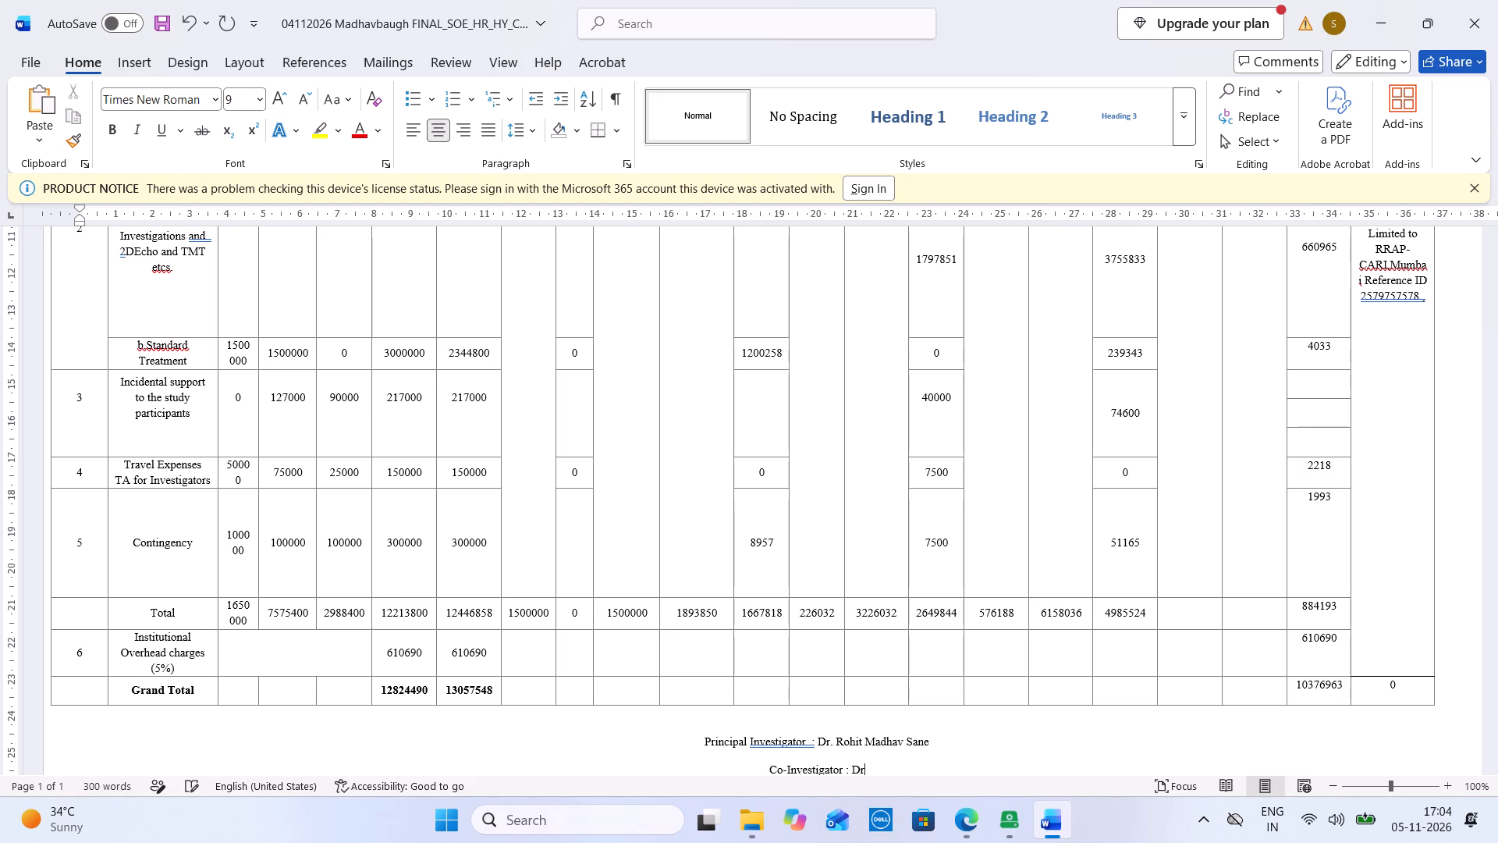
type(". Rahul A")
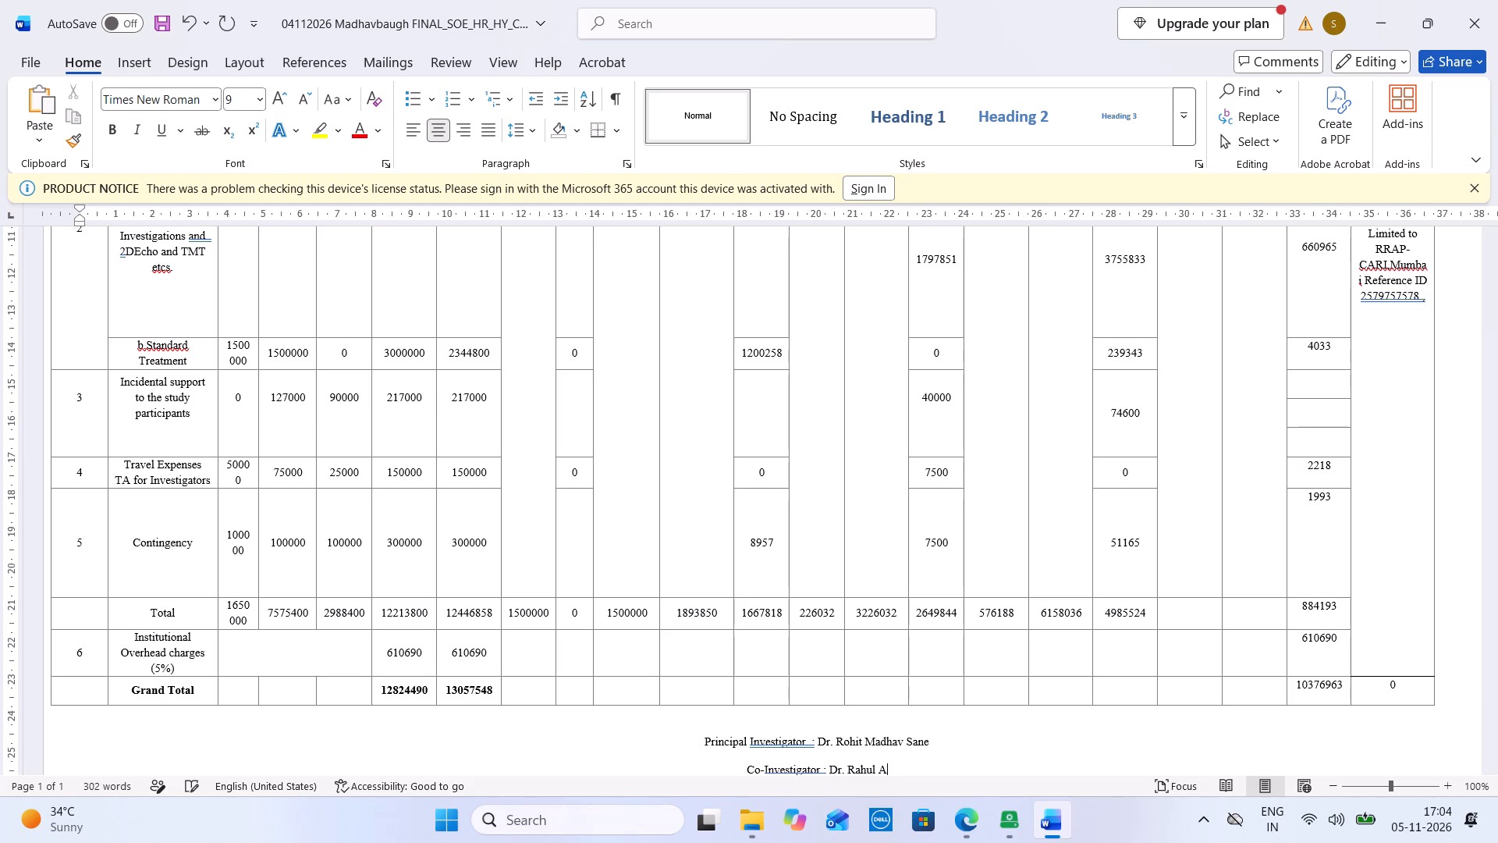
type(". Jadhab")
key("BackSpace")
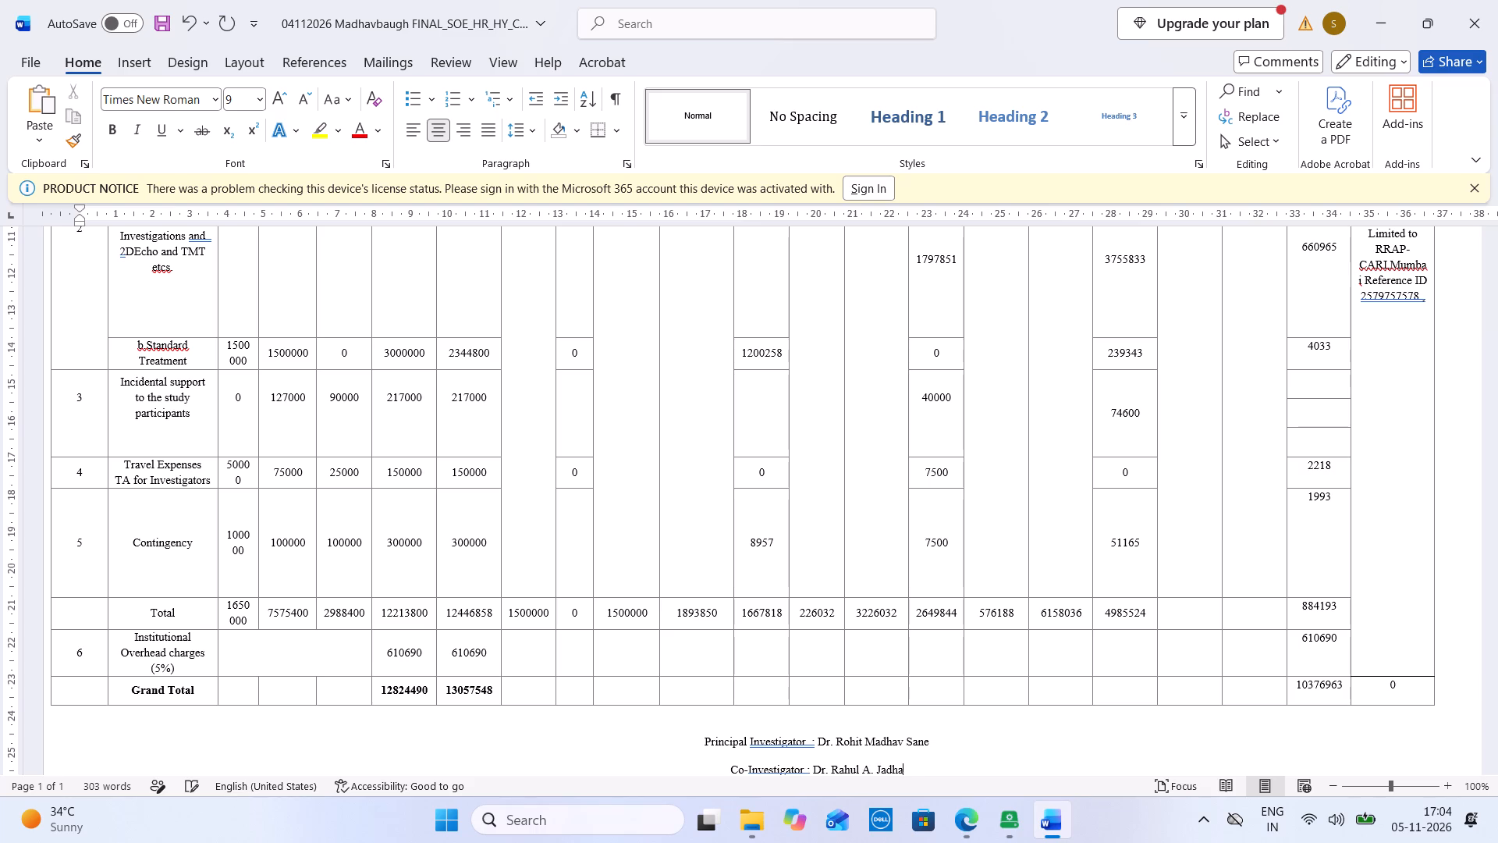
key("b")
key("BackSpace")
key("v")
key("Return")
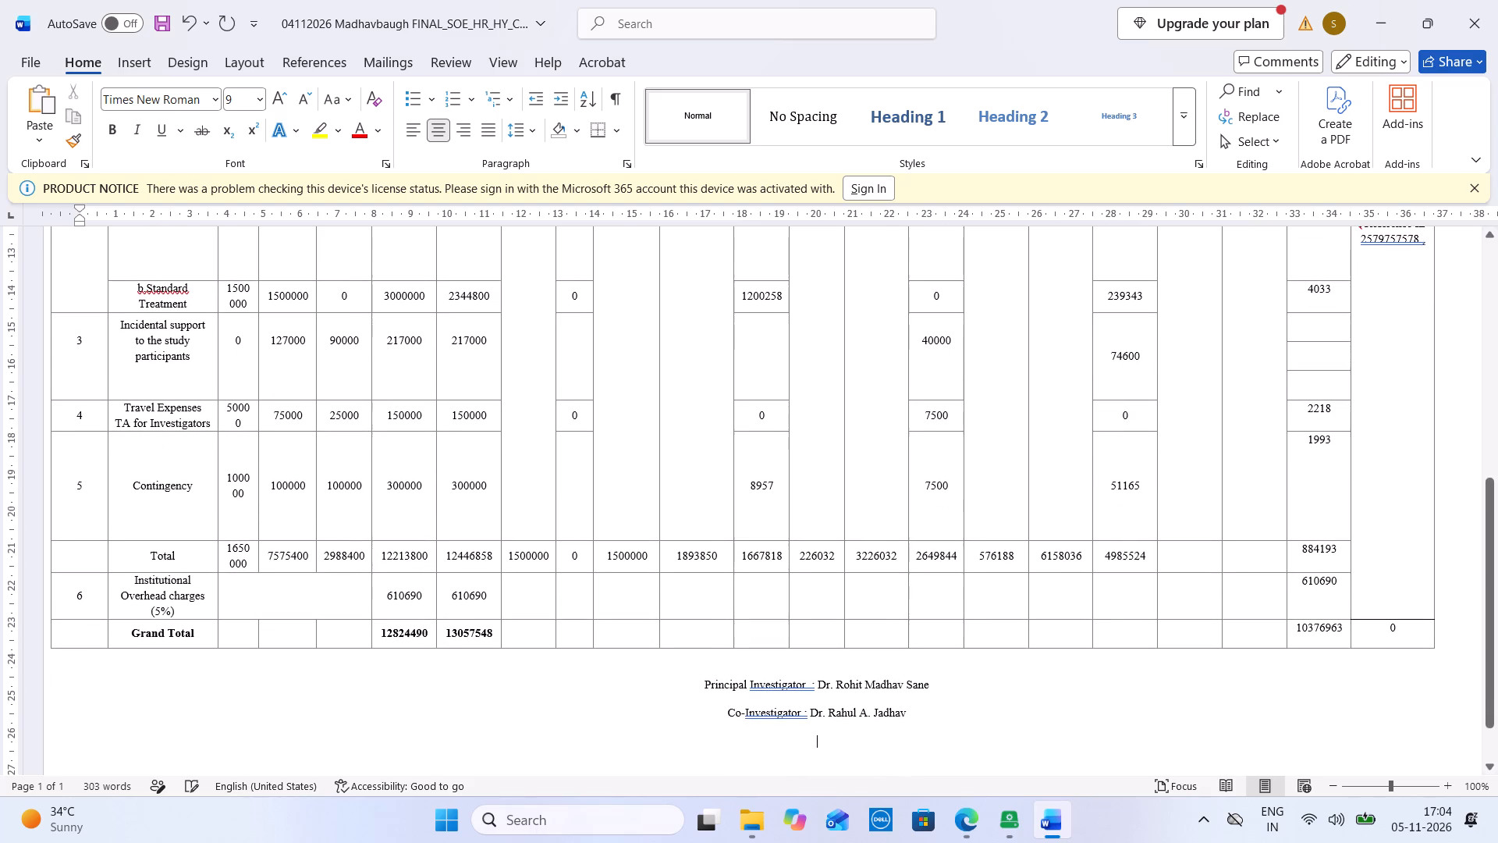
Duplicate the Co-Investigator line onto the empty line below it.
triple_click(787, 714)
key("ctrl+c")
left_click(724, 754)
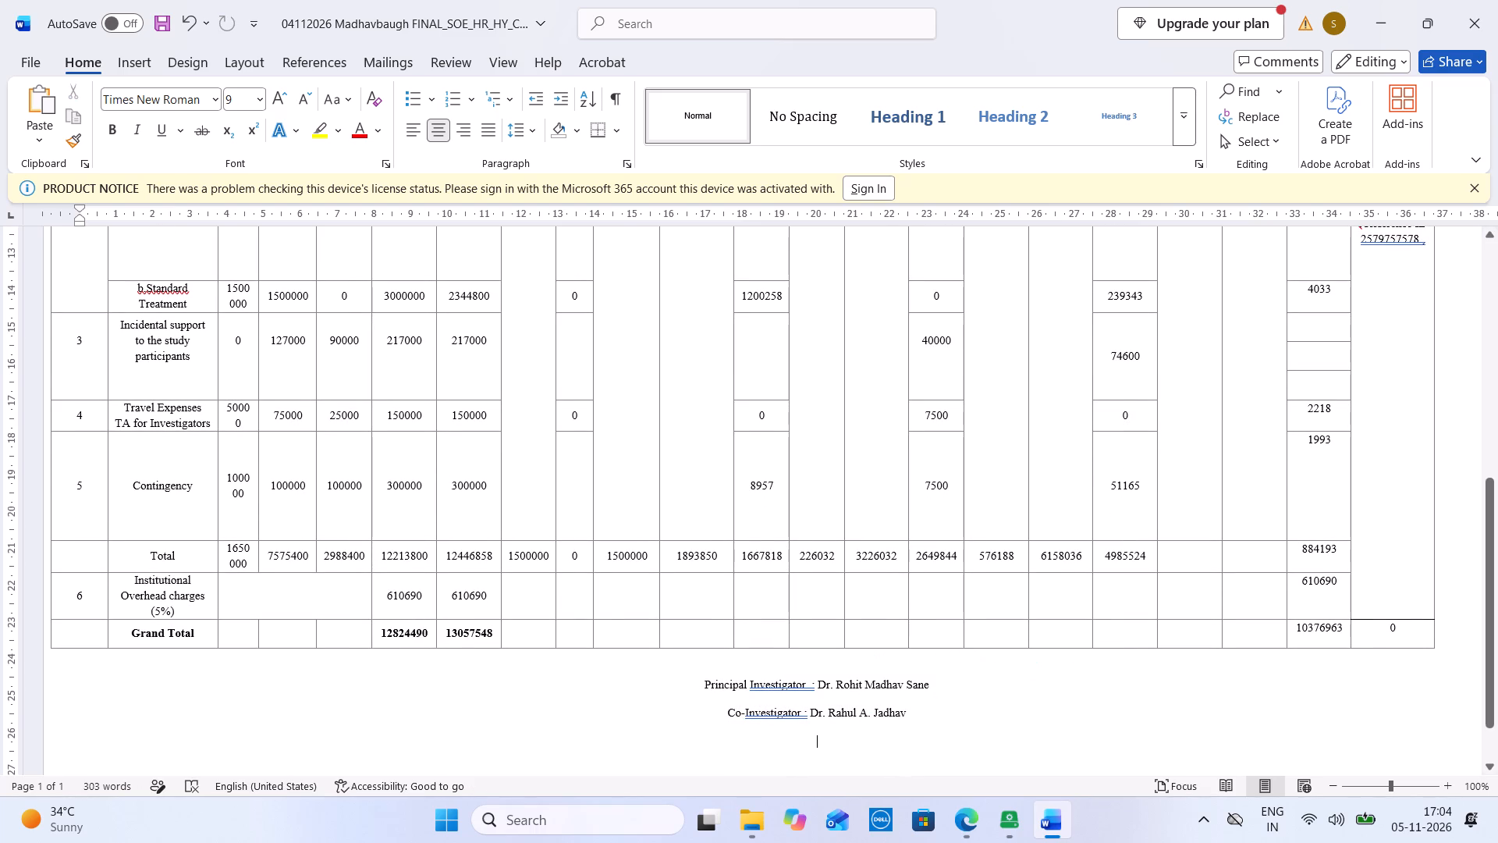
key("ctrl+v")
Change the three centred investigator lines below the table to justified alignment.
left_click(692, 685)
left_click_drag(692, 685, 931, 731)
left_click_drag(920, 741, 753, 700)
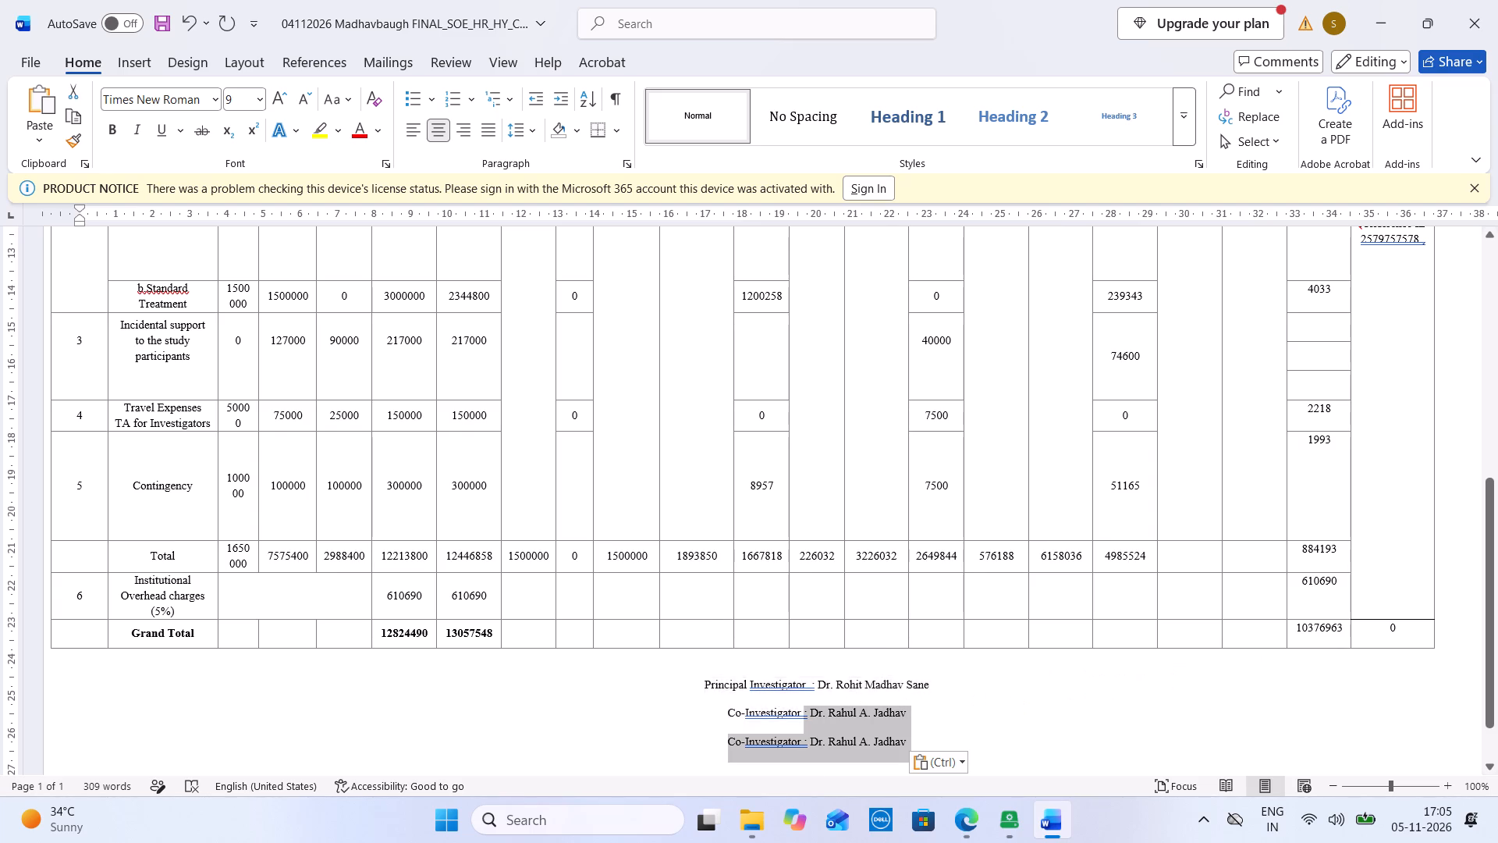
left_click_drag(753, 700, 683, 674)
left_click(481, 133)
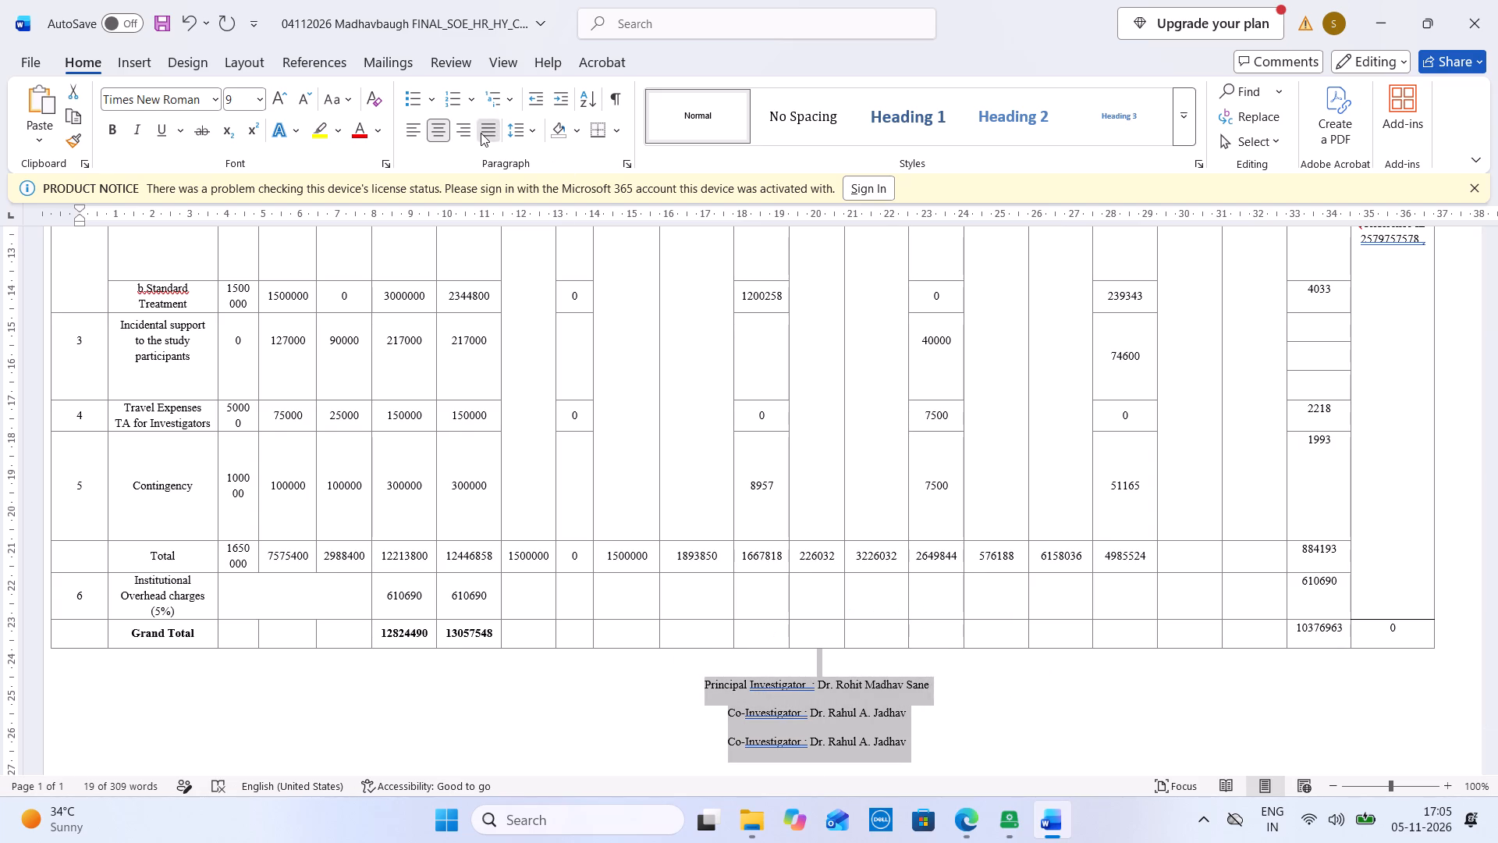
left_click(414, 126)
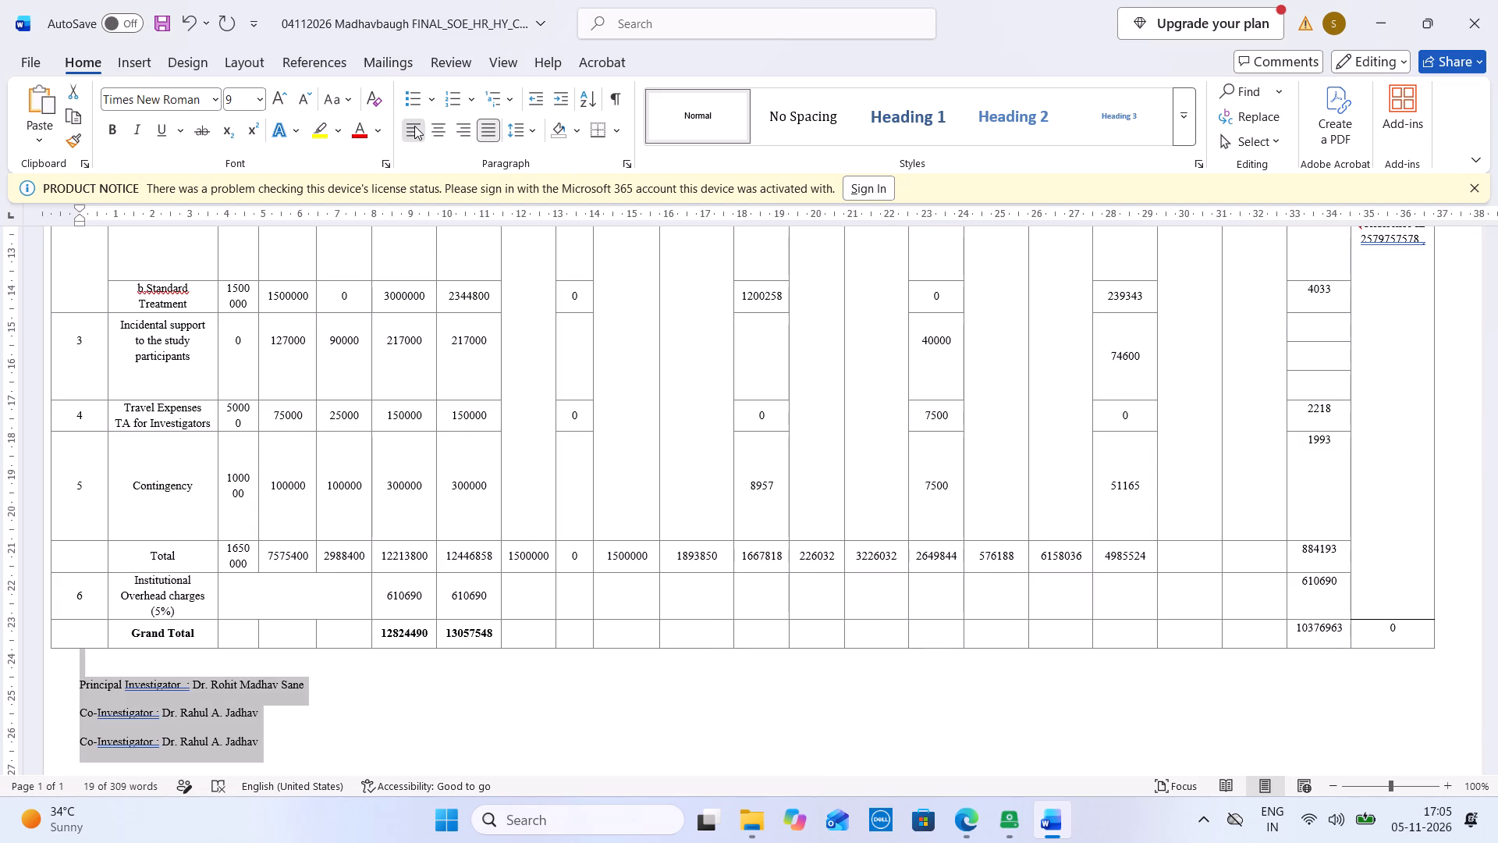
left_click(410, 136)
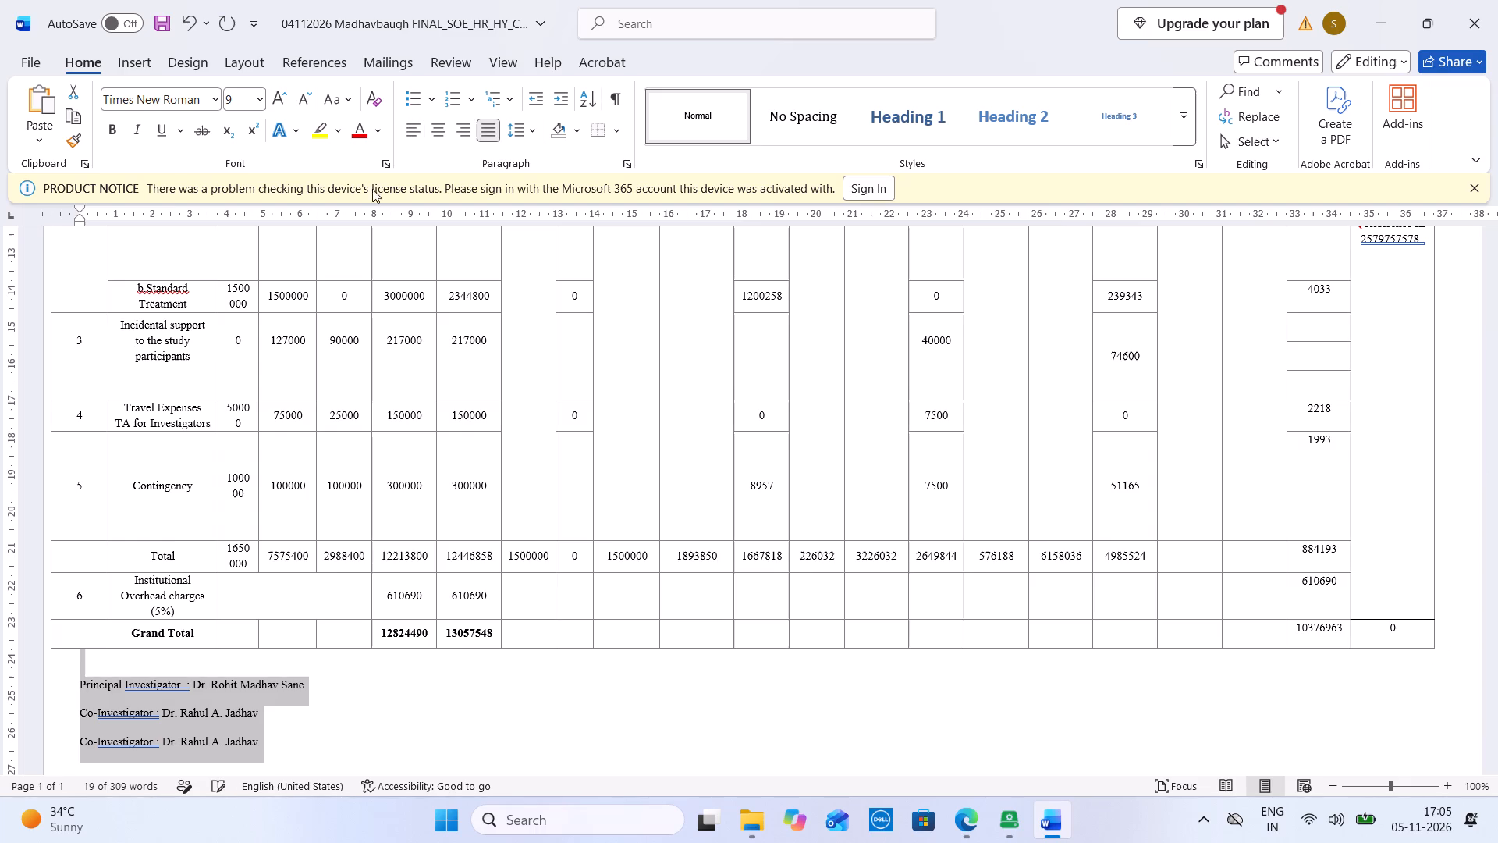
Indent the Principal Investigator line with leading spaces so it starts at about 27 cm on the ruler, beneath the table's later columns.
left_click(93, 691)
key("Up")
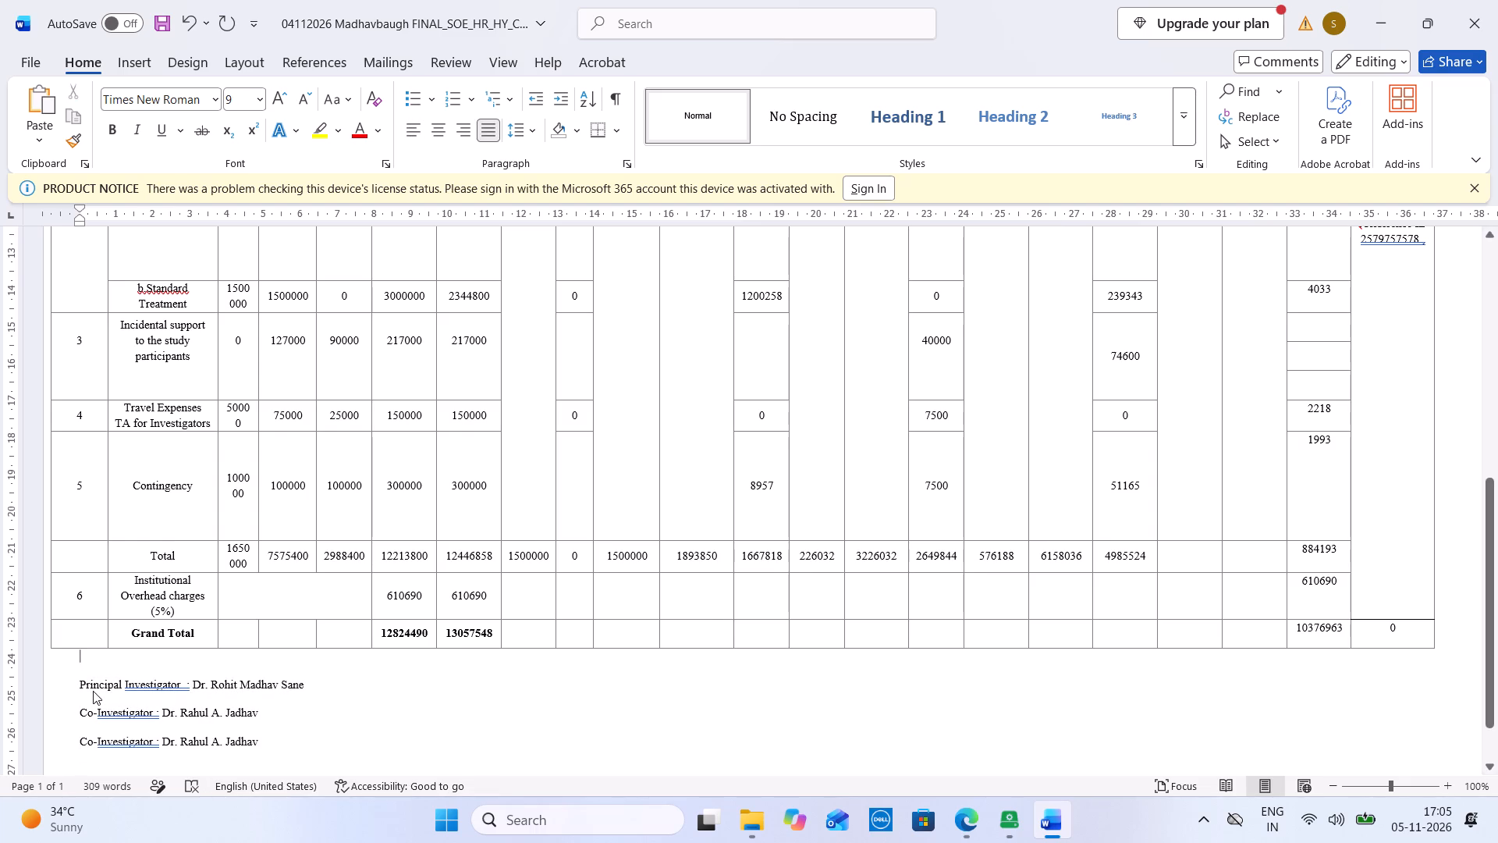
key("Left")
key("Down")
key("Down")
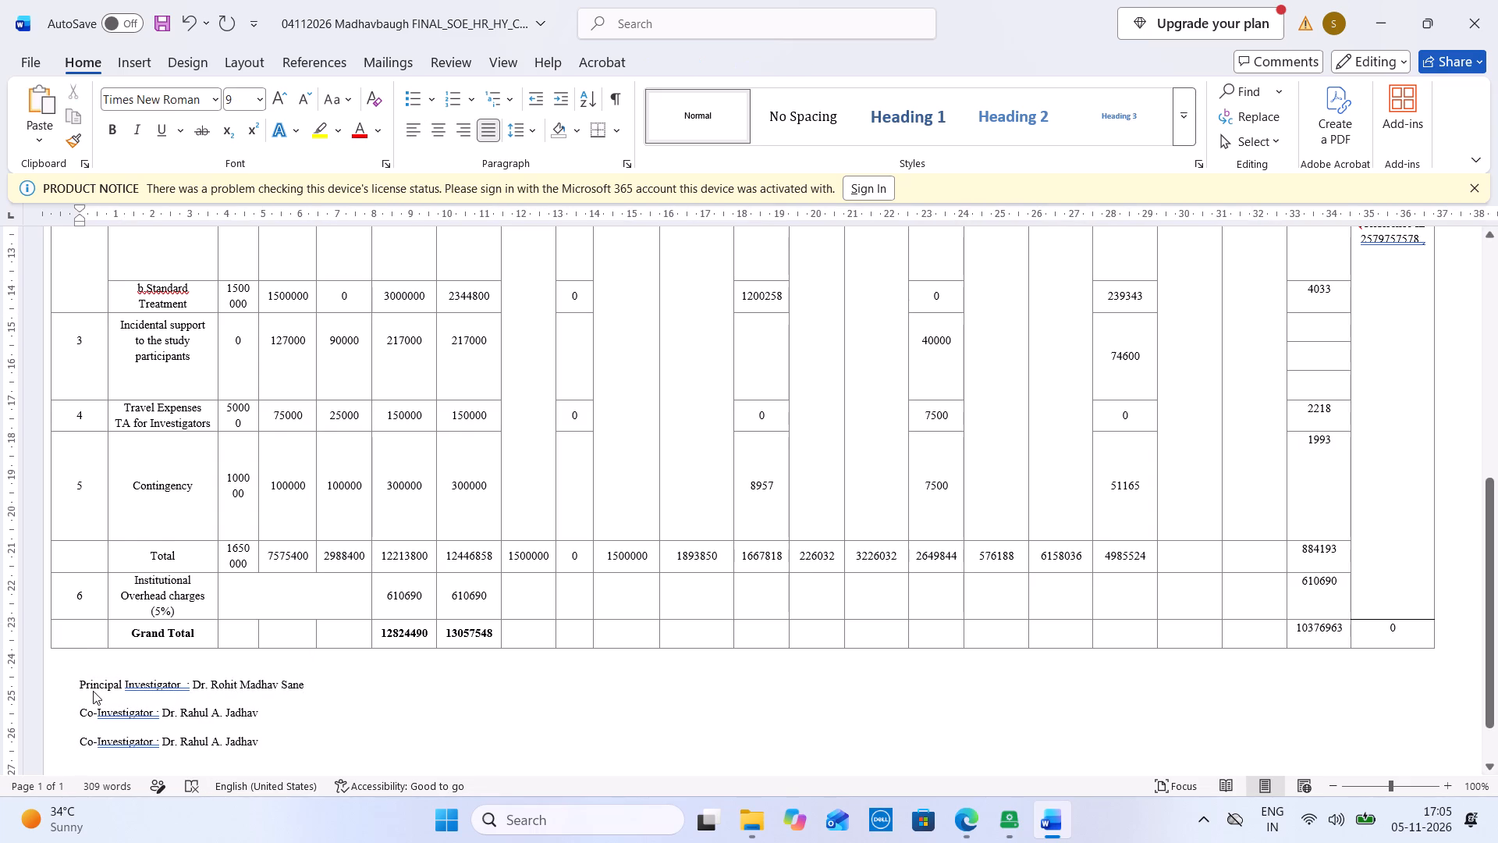
left_click(77, 683)
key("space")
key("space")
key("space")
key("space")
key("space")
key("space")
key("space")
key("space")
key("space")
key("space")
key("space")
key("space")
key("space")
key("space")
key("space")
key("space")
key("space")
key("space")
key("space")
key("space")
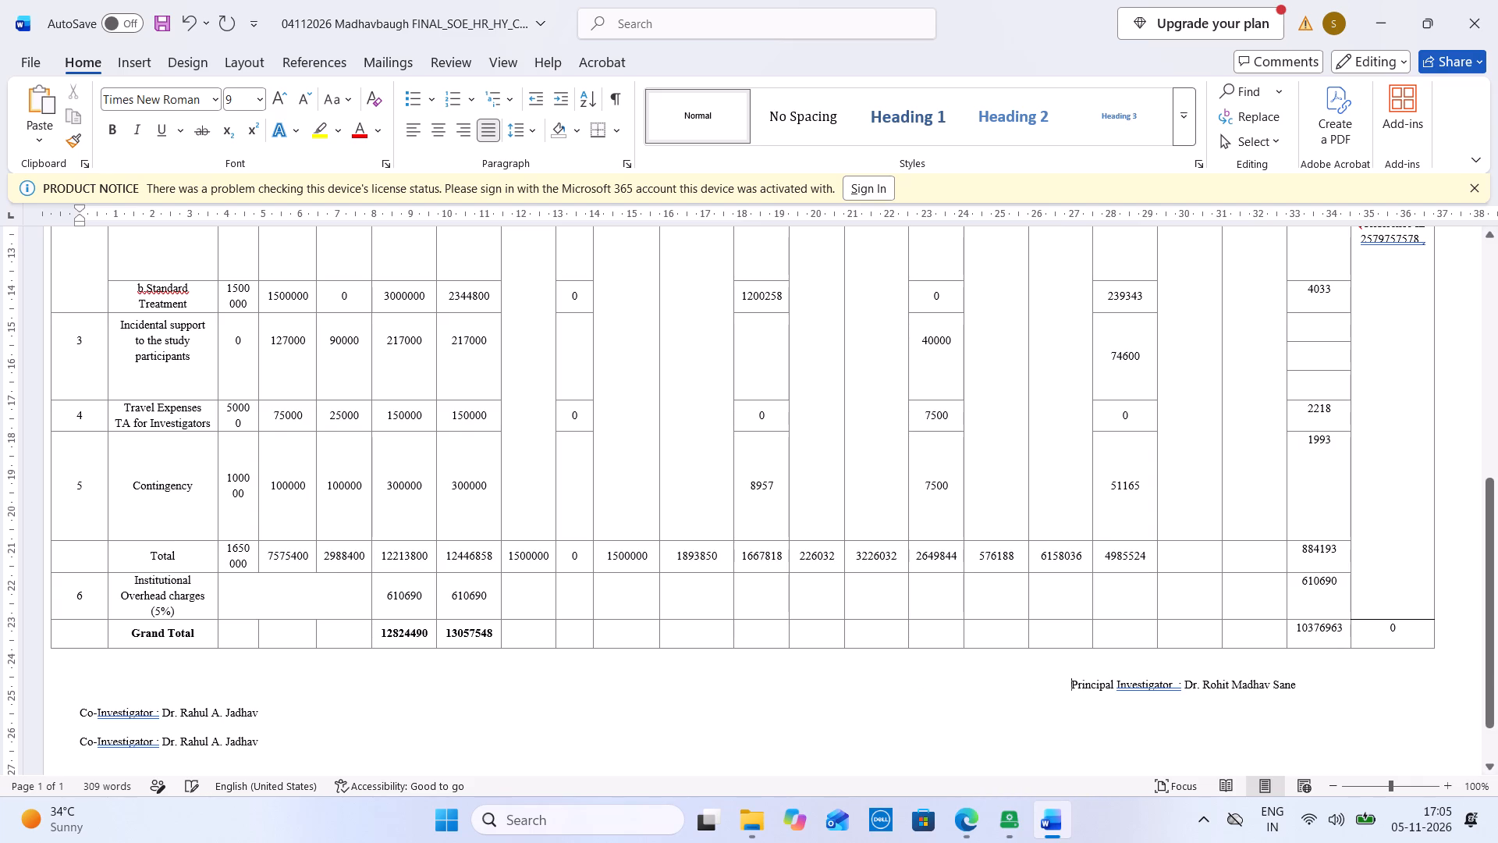
Indent the first Co-Investigator line with spaces so it starts directly under the Principal Investigator line.
left_click(81, 716)
key("space")
key("space")
key("space")
key("space")
key("space")
key("space")
key("space")
key("space")
key("space")
key("space")
key("space")
key("space")
key("space")
key("space")
key("space")
key("space")
key("space")
key("space")
key("space")
key("space")
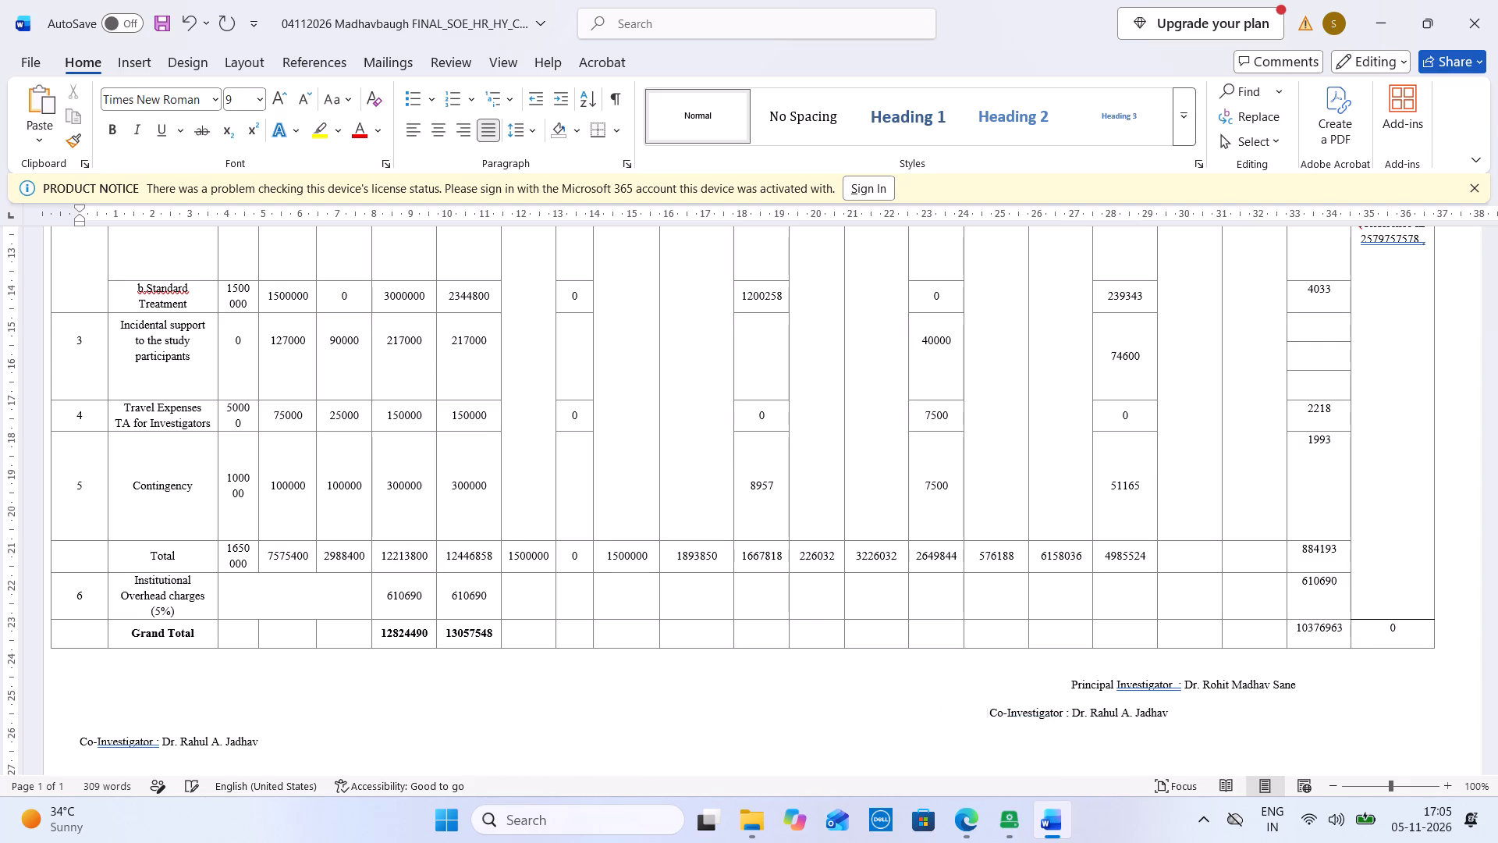
key("space")
key("space")
key("space")
key("space")
key("space")
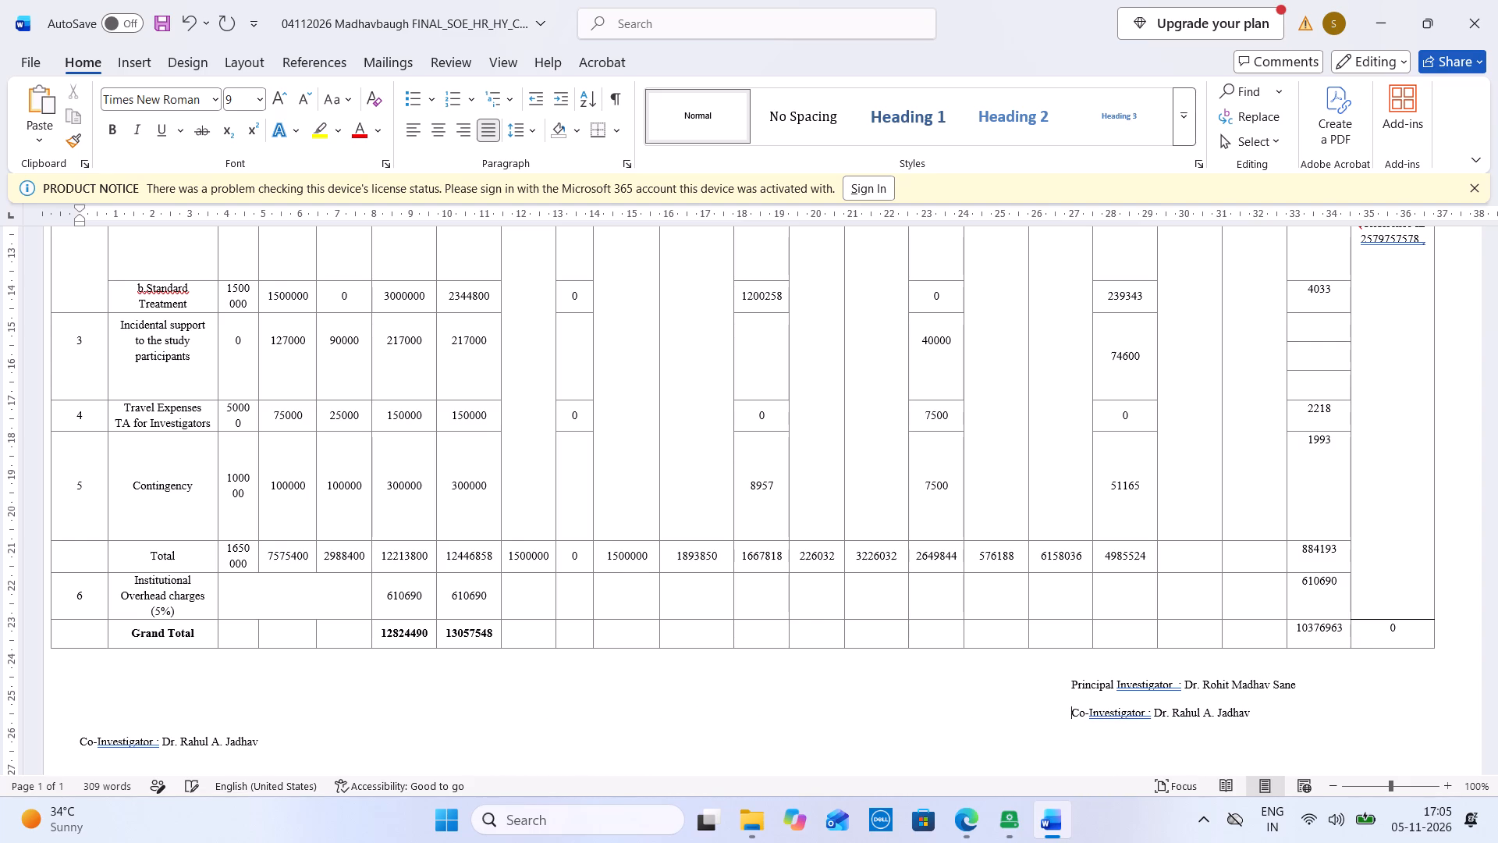
Indent the second Co-Investigator line with spaces so it lines up under the first Co-Investigator line.
left_click(78, 741)
key("space")
key("space")
key("space")
key("space")
key("space")
key("space")
key("space")
key("space")
key("space")
key("space")
key("space")
key("space")
key("space")
key("space")
key("space")
key("space")
key("space")
key("space")
key("space")
key("space")
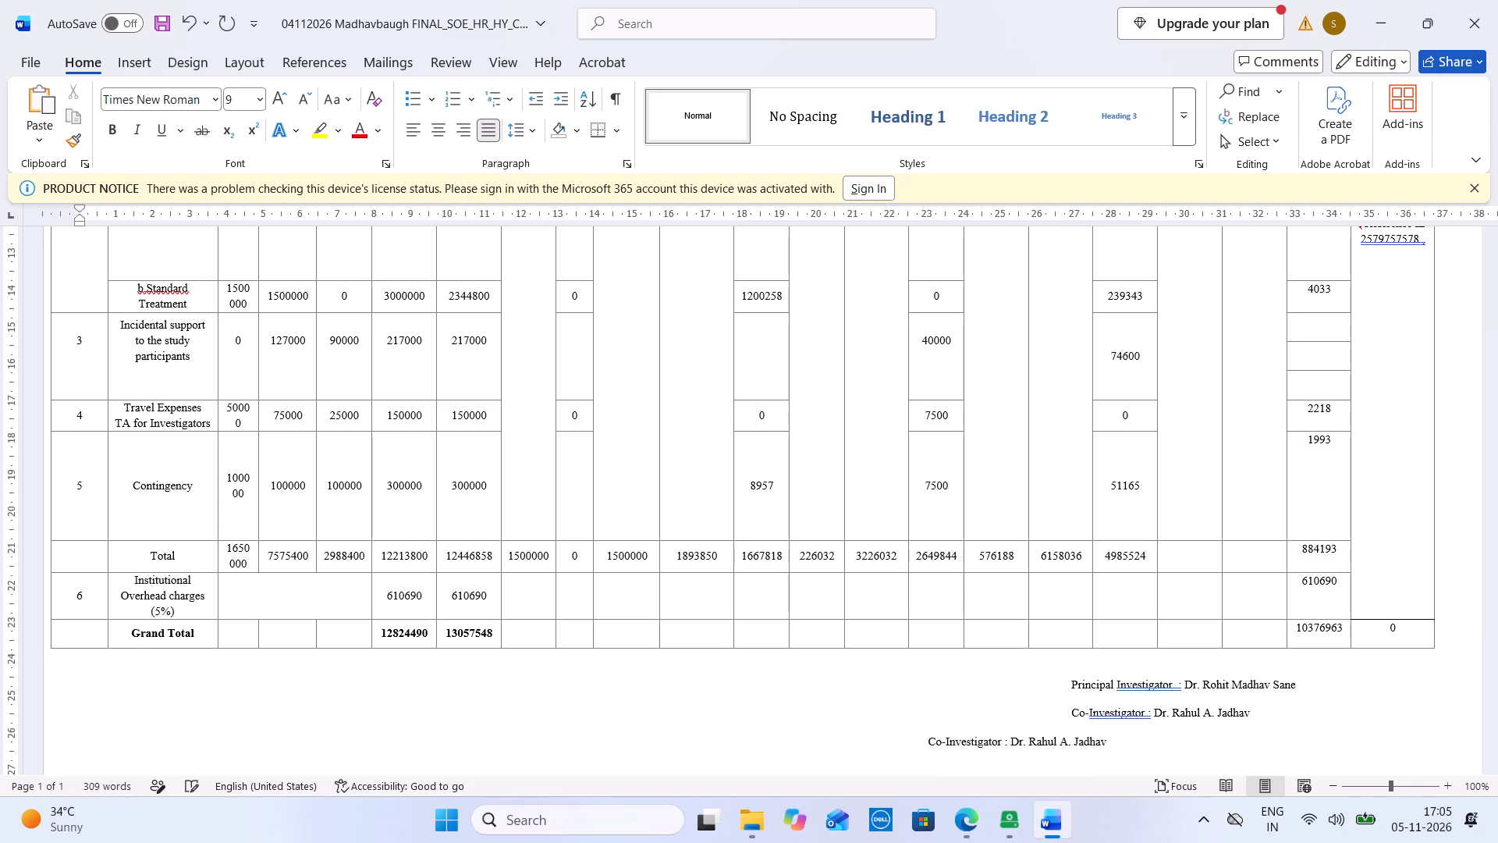
key("space")
key("space")
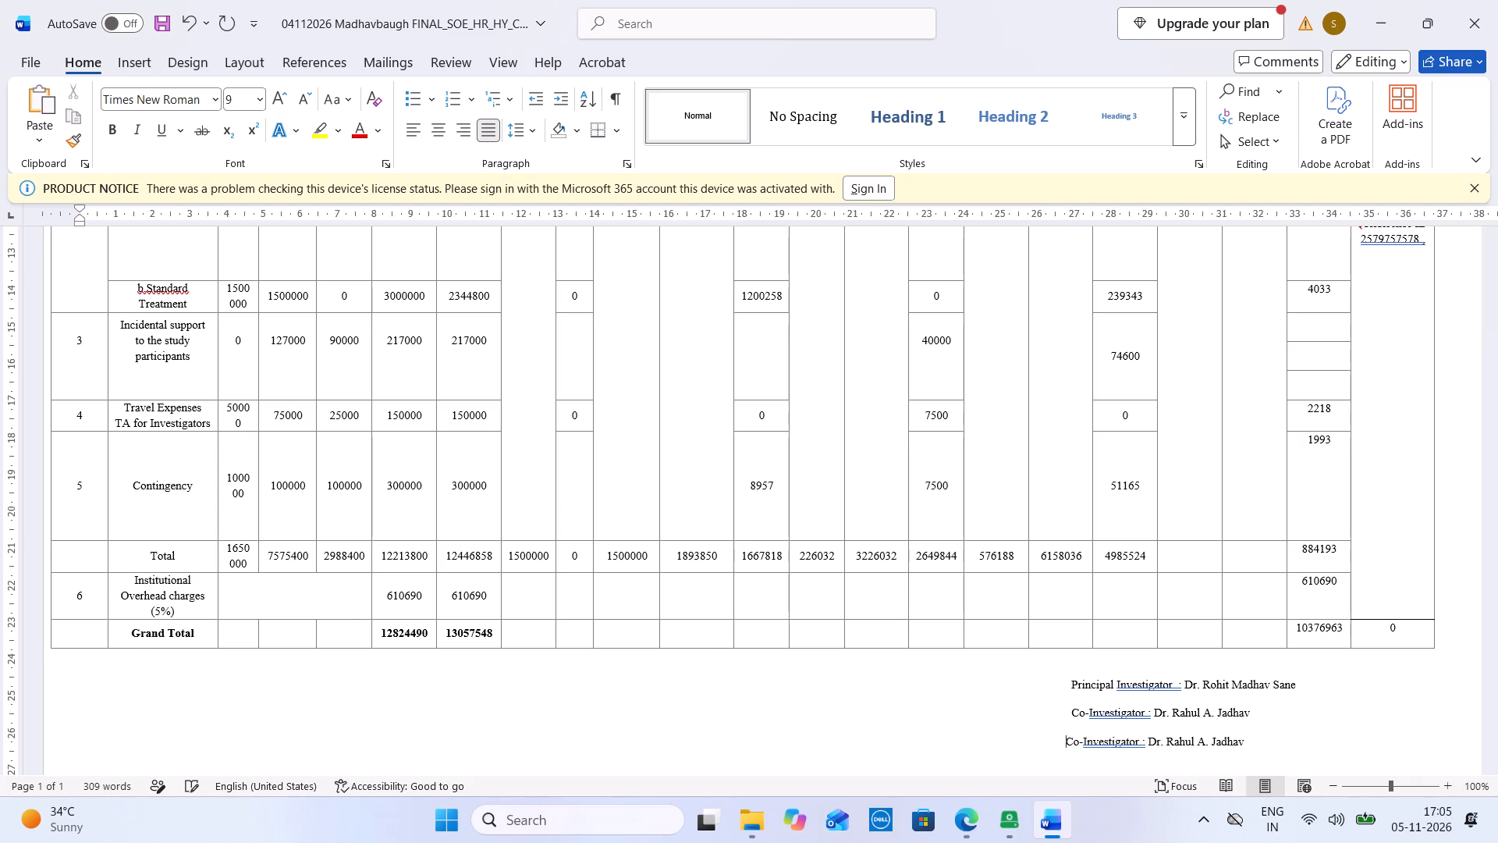
key("space")
key("space")
key("space")
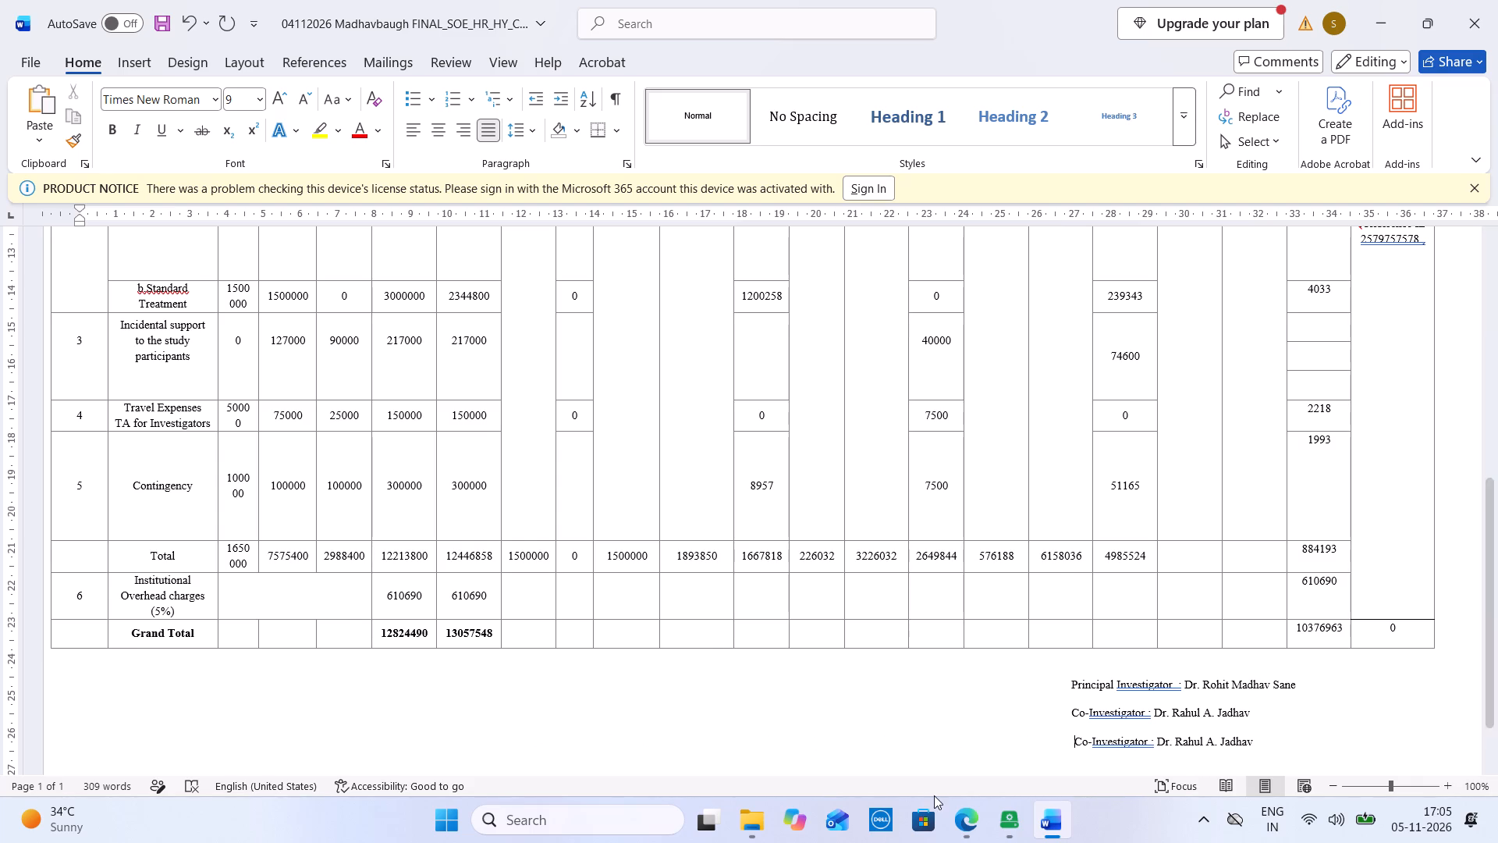
Replace the duplicated given name and initial in the second Co-Investigator line with that person's correct given name.
left_click_drag(1220, 744, 1180, 744)
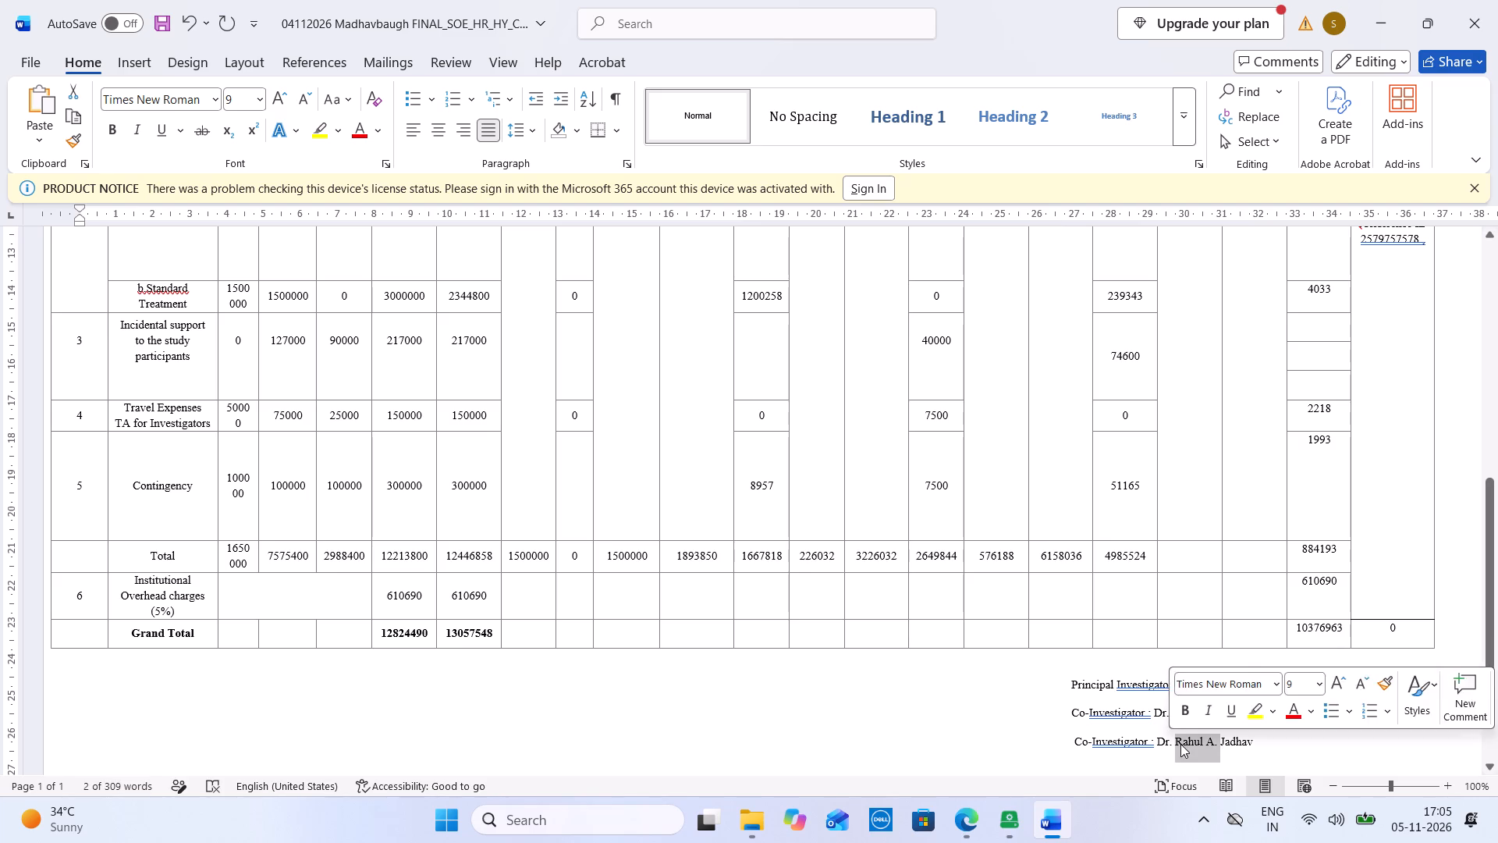
type("Bhagyashree")
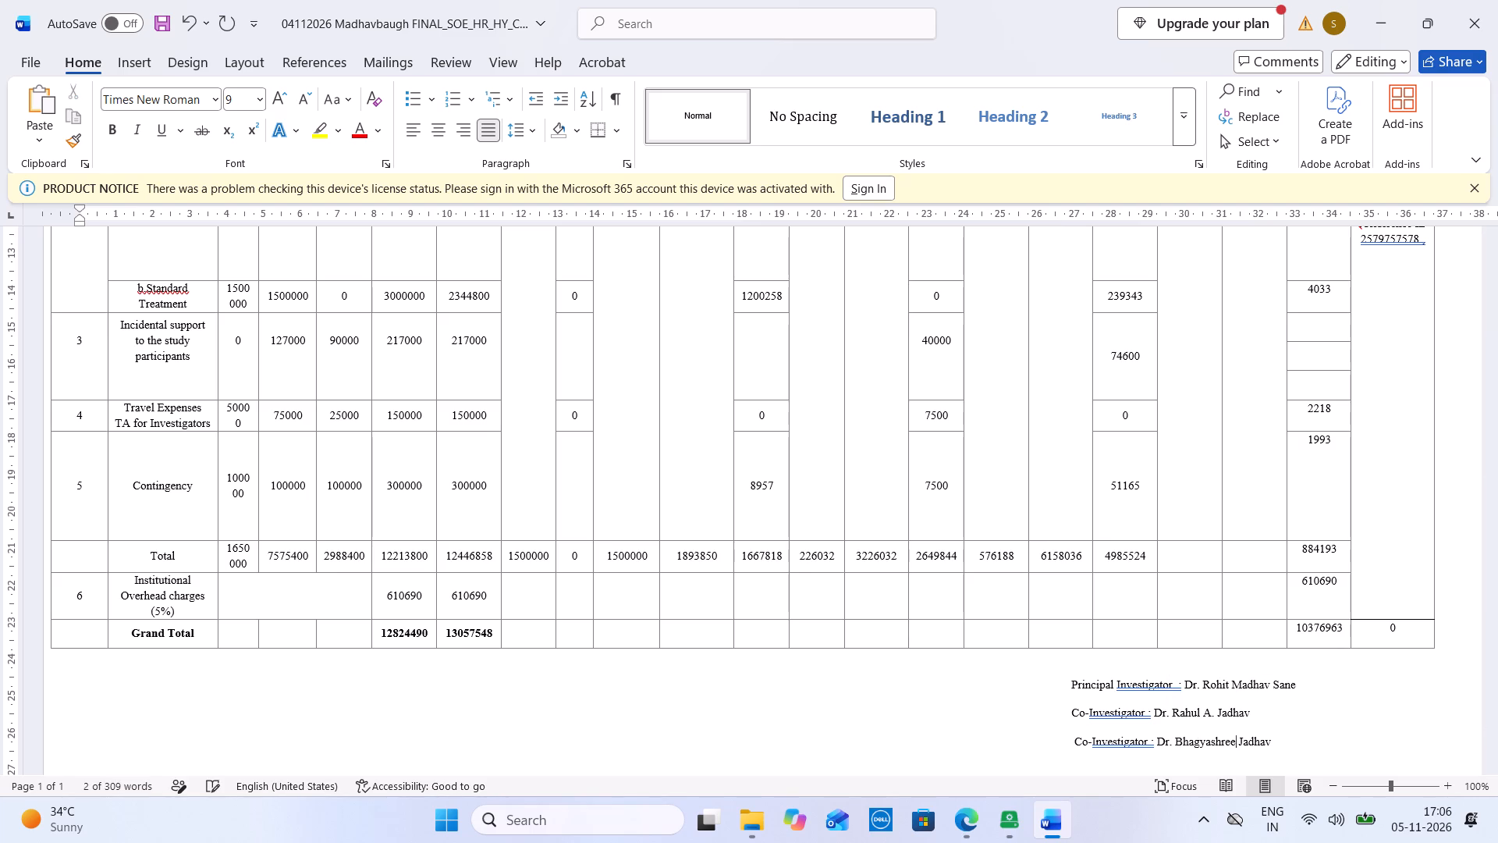
Widen the table's last column, Unspent amount, so the word Mumbai in its transfer note no longer breaks across lines.
left_click(1063, 683)
key("Up")
key("Up")
key("Up")
key("Up")
key("Up")
key("Up")
key("Up")
key("Up")
key("Up")
key("Up")
key("Up")
key("Up")
key("Up")
key("Up")
key("Up")
key("Up")
key("Up")
key("Up")
key("Up")
key("Up")
key("Up")
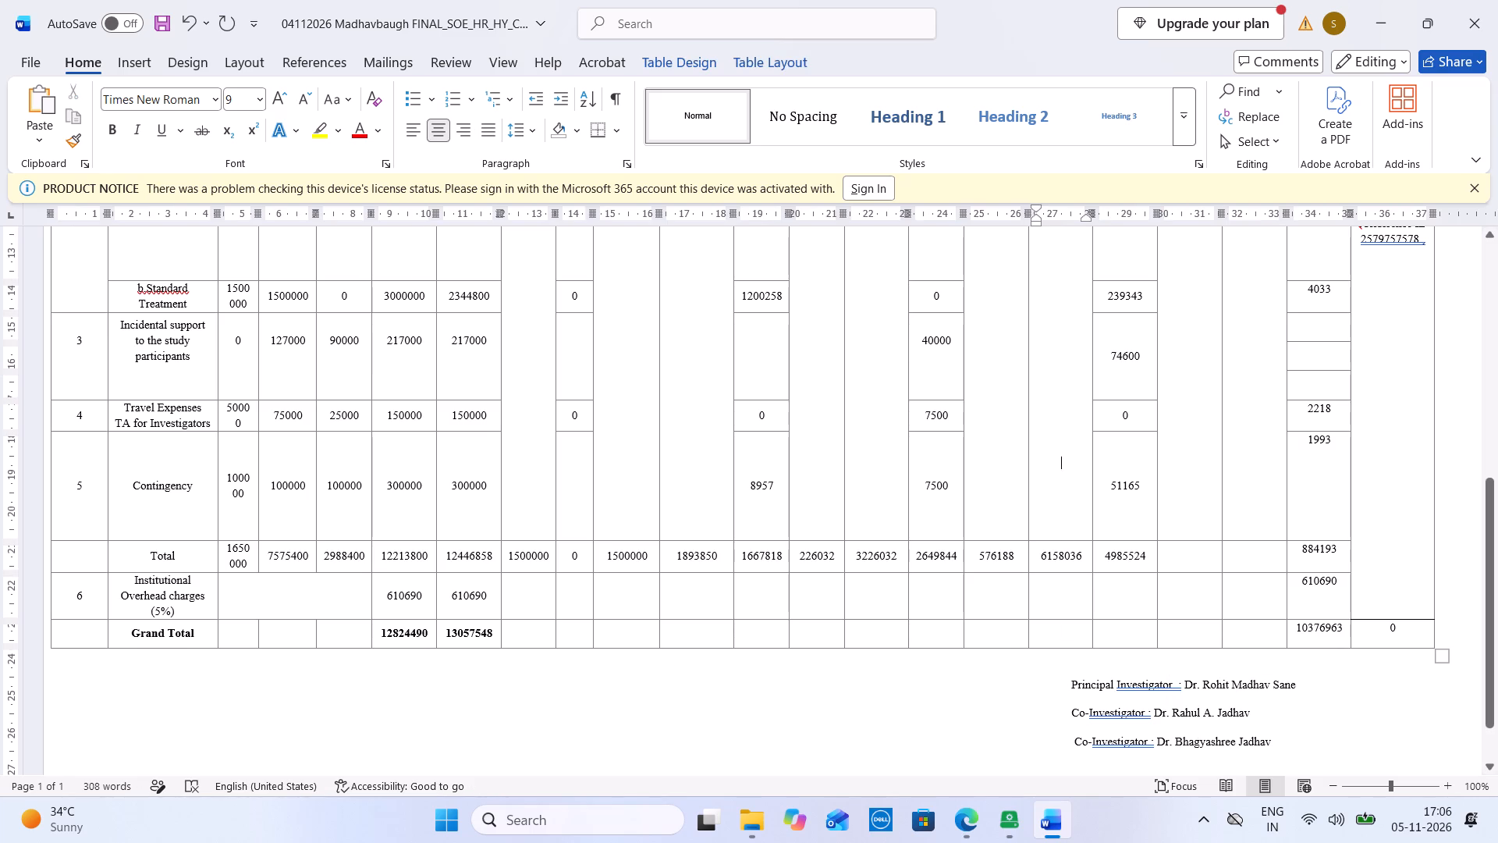
key("Up")
key("Up")
key("Up")
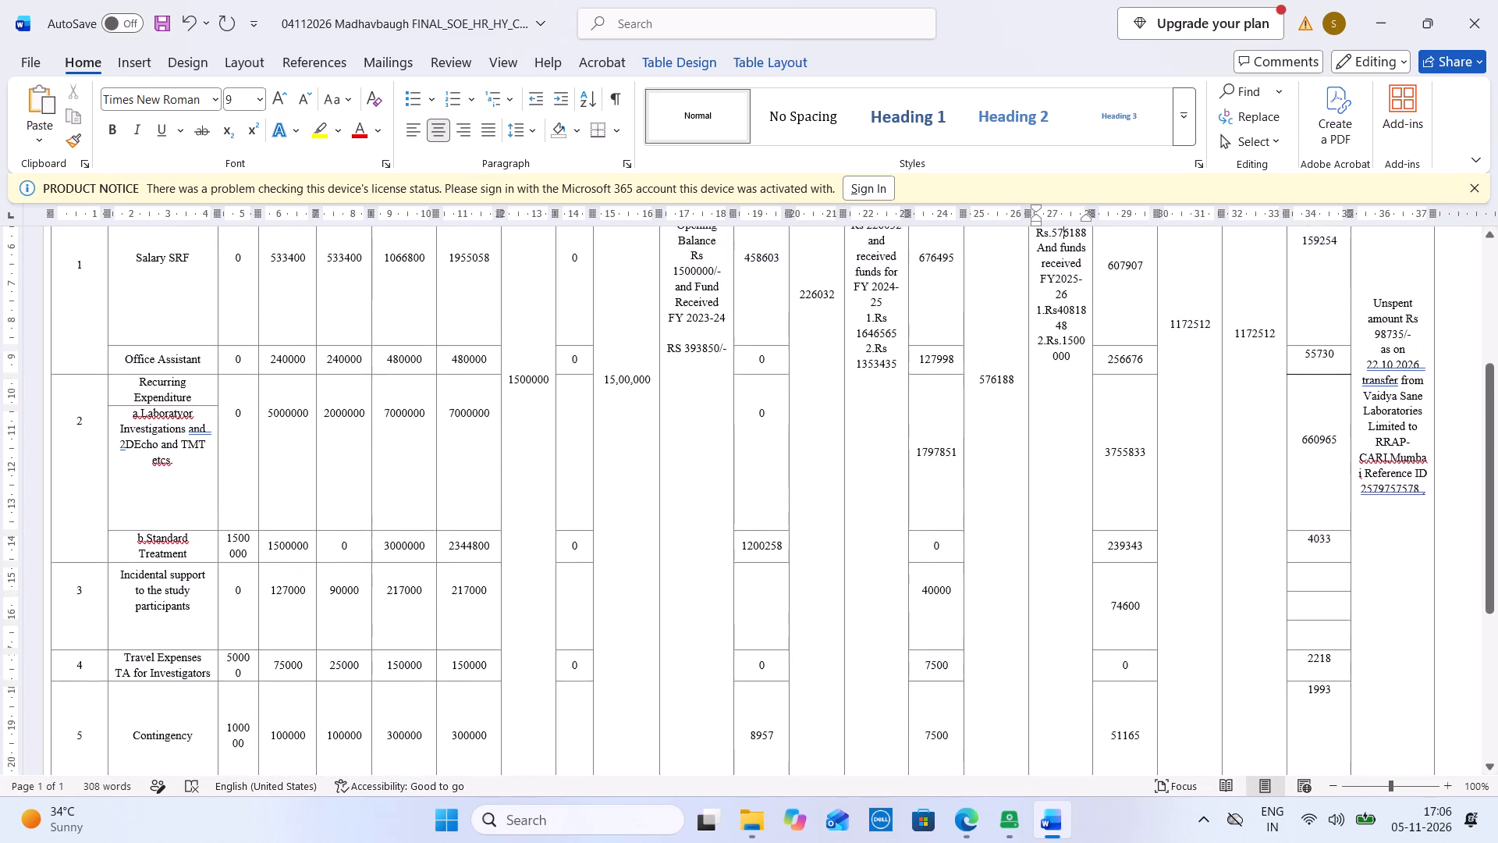
key("Up")
key("Up")
key("Up")
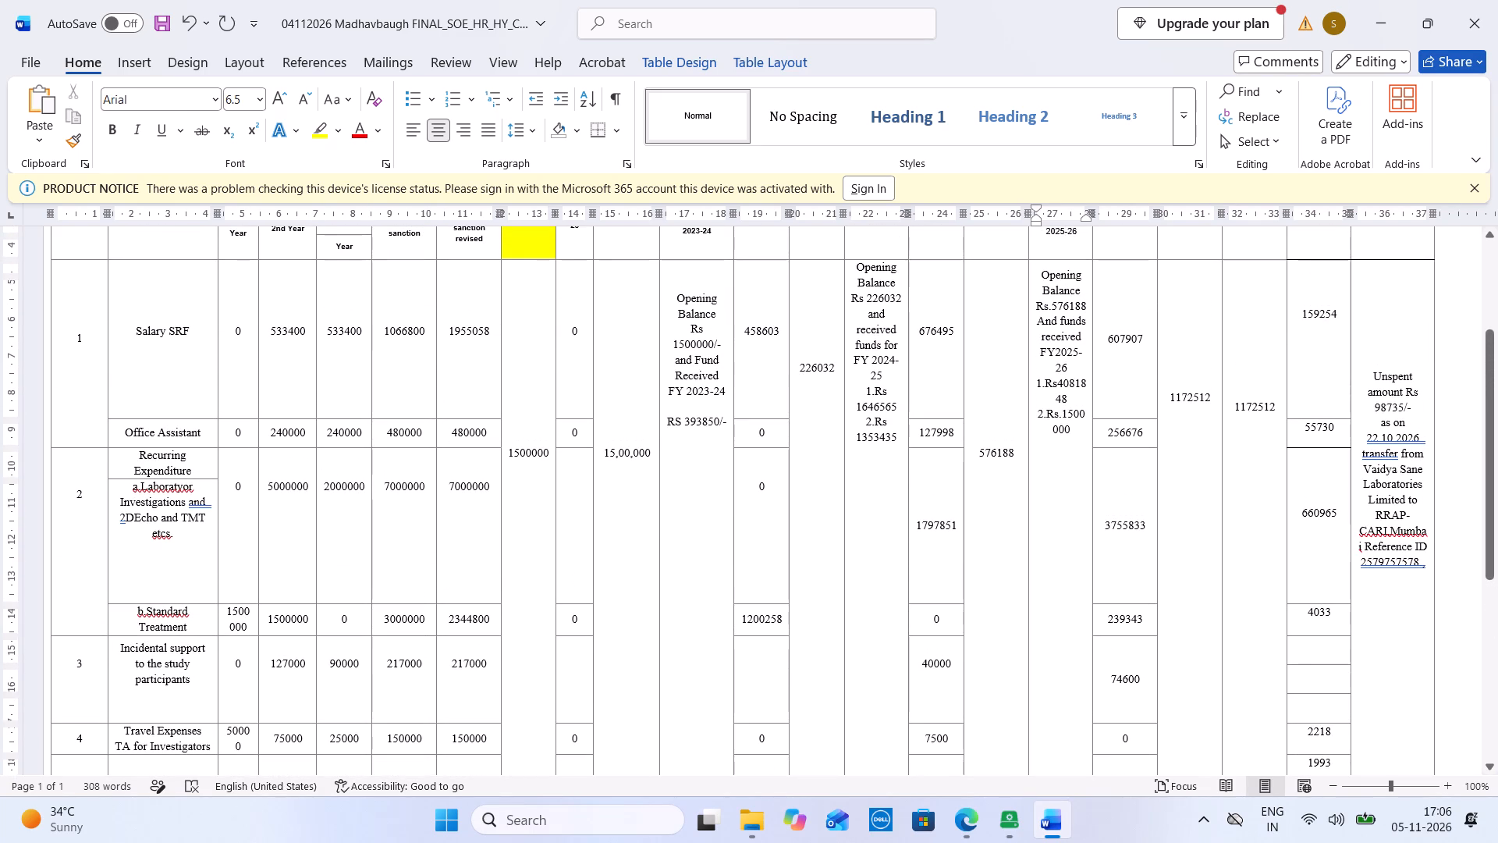
left_click_drag(1436, 212, 1446, 212)
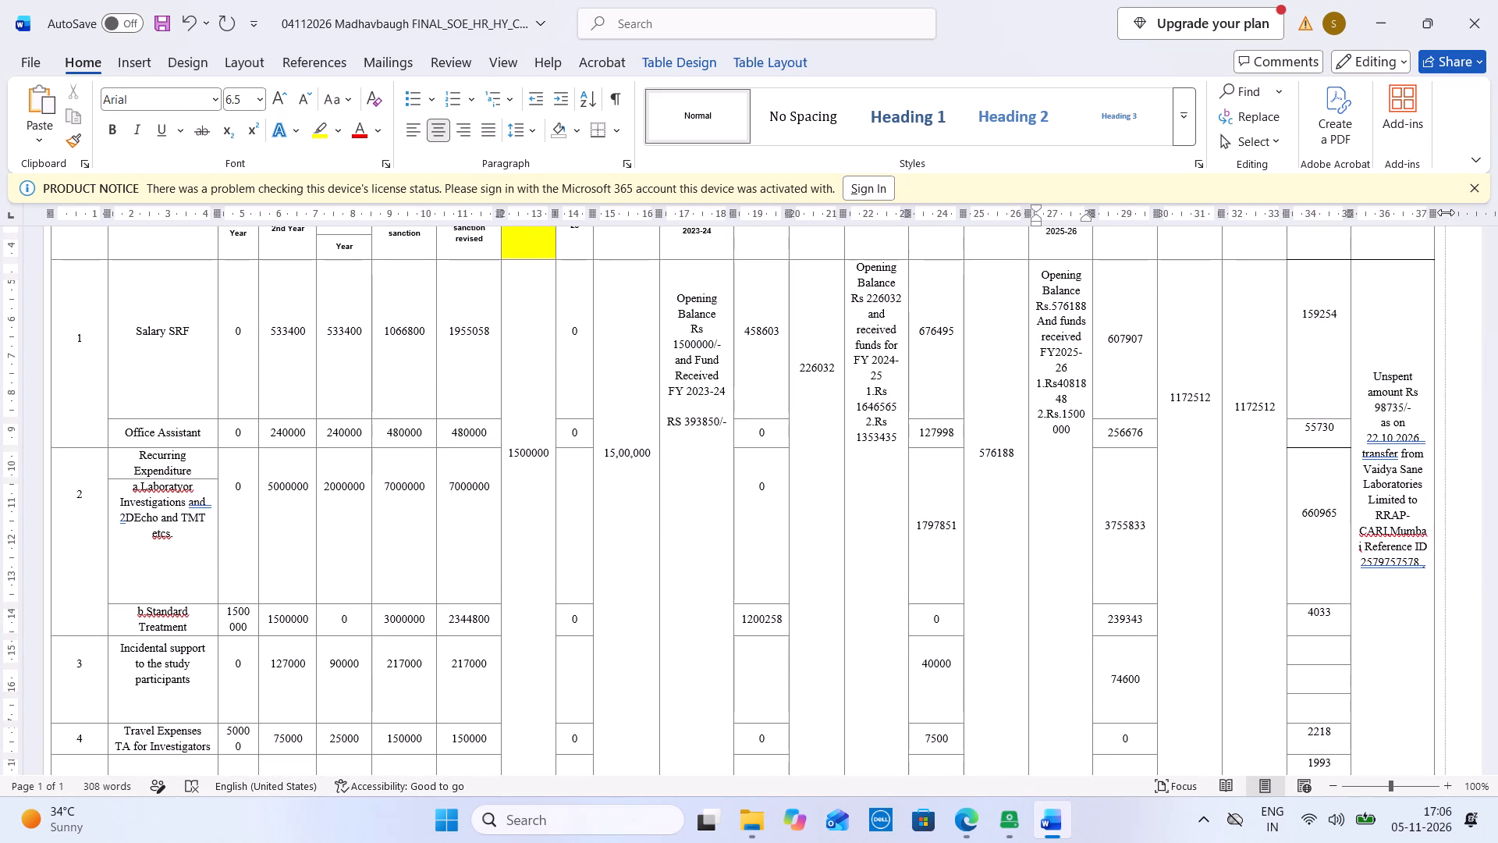
left_click_drag(1446, 212, 1447, 212)
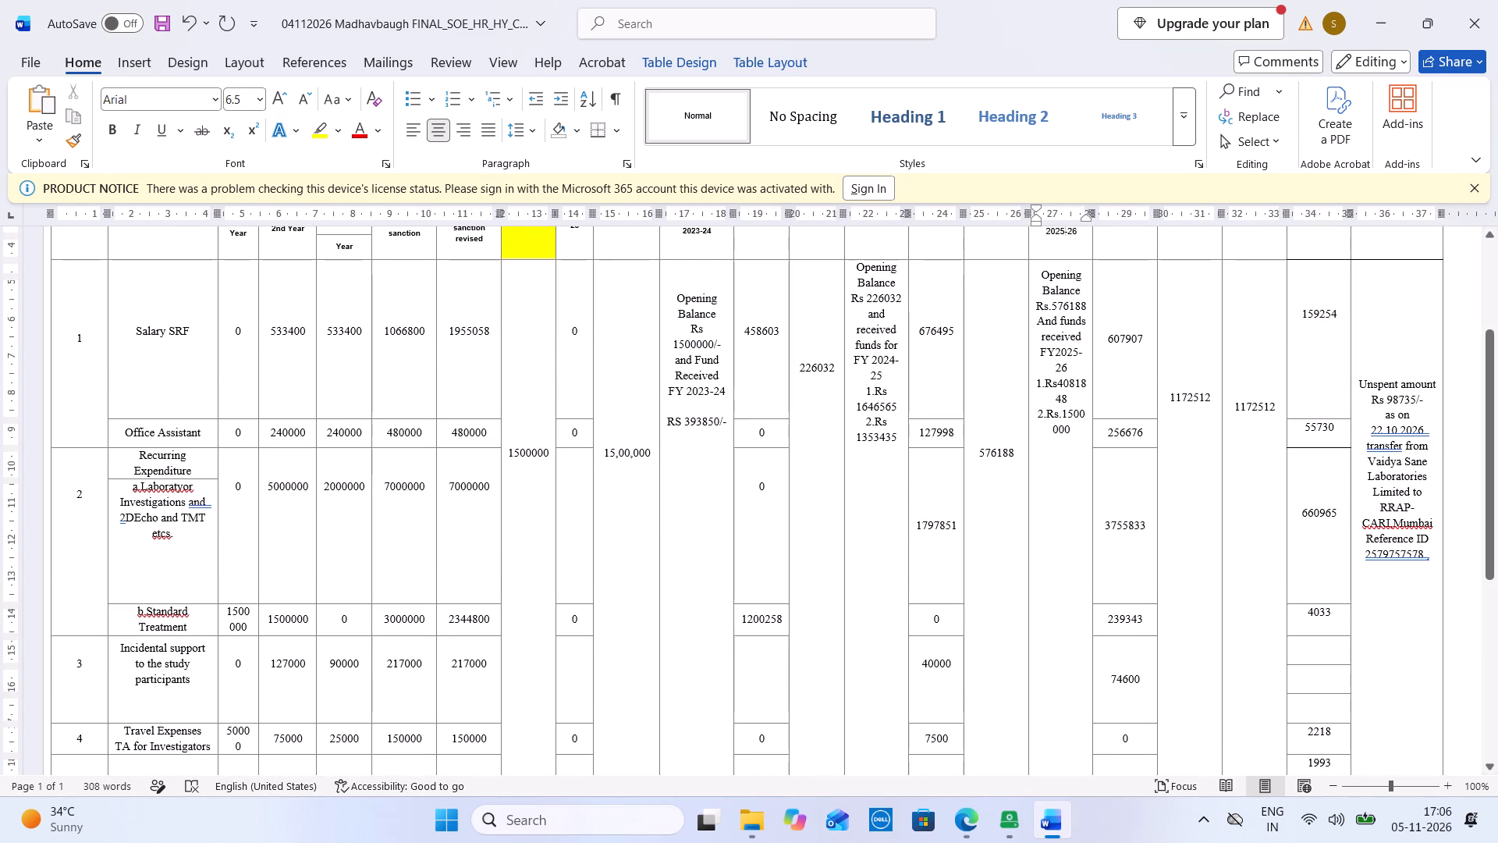
Correct the spacing of the flagged CARI,Mumbai text in the Unspent amount note to "CARI, Mumbai".
right_click(1392, 528)
left_click(1341, 133)
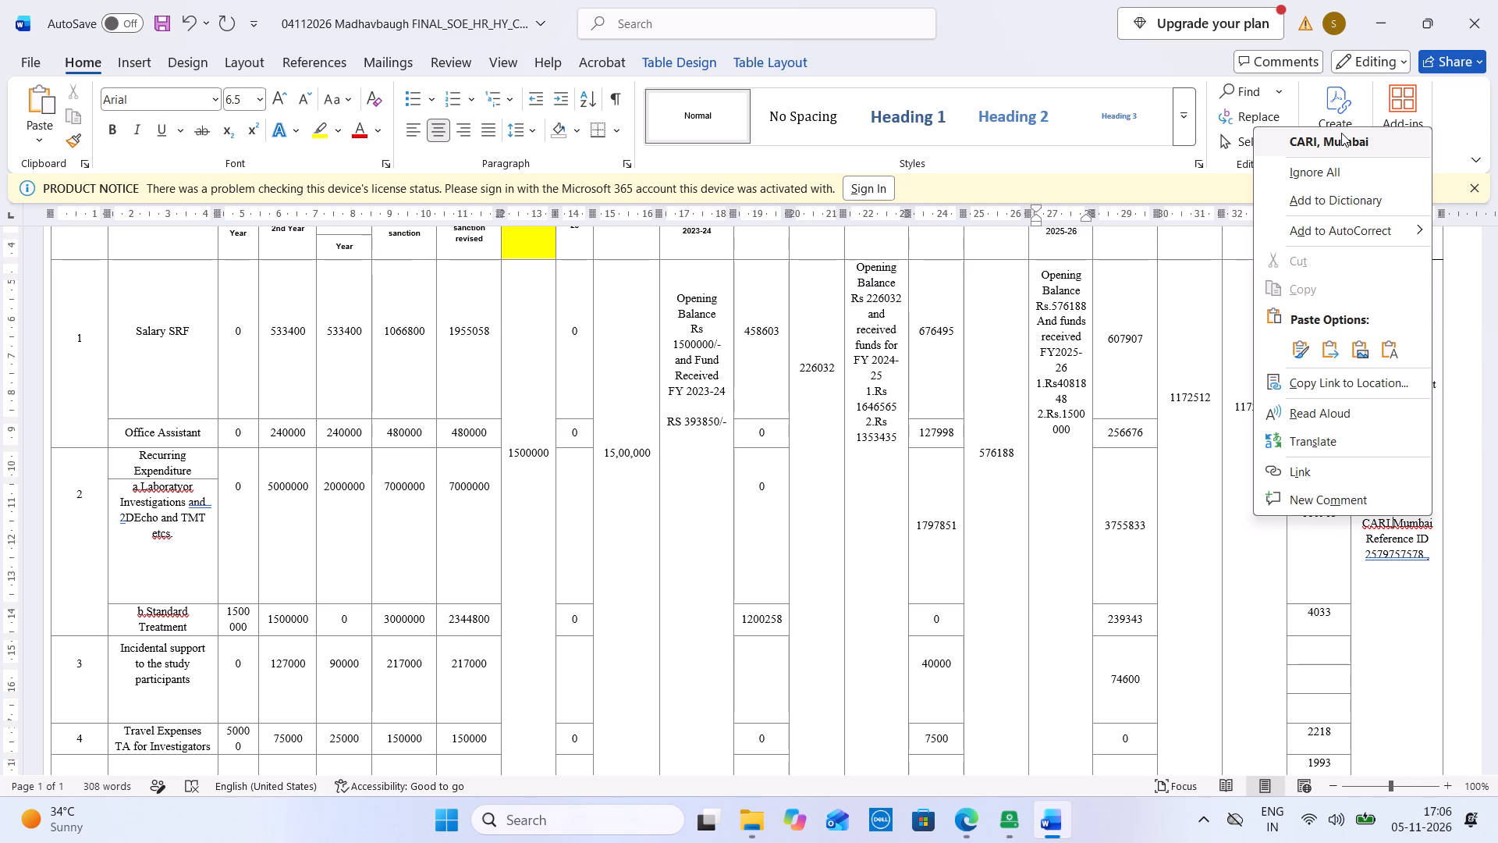
Widen the Opening Balance 2025-26 column so the received amounts Rs4081848 and Rs.1500000 each fit on one line.
left_click(1216, 425)
key("Up")
key("Up")
key("Up")
key("Up")
key("Up")
key("Up")
key("Up")
key("Up")
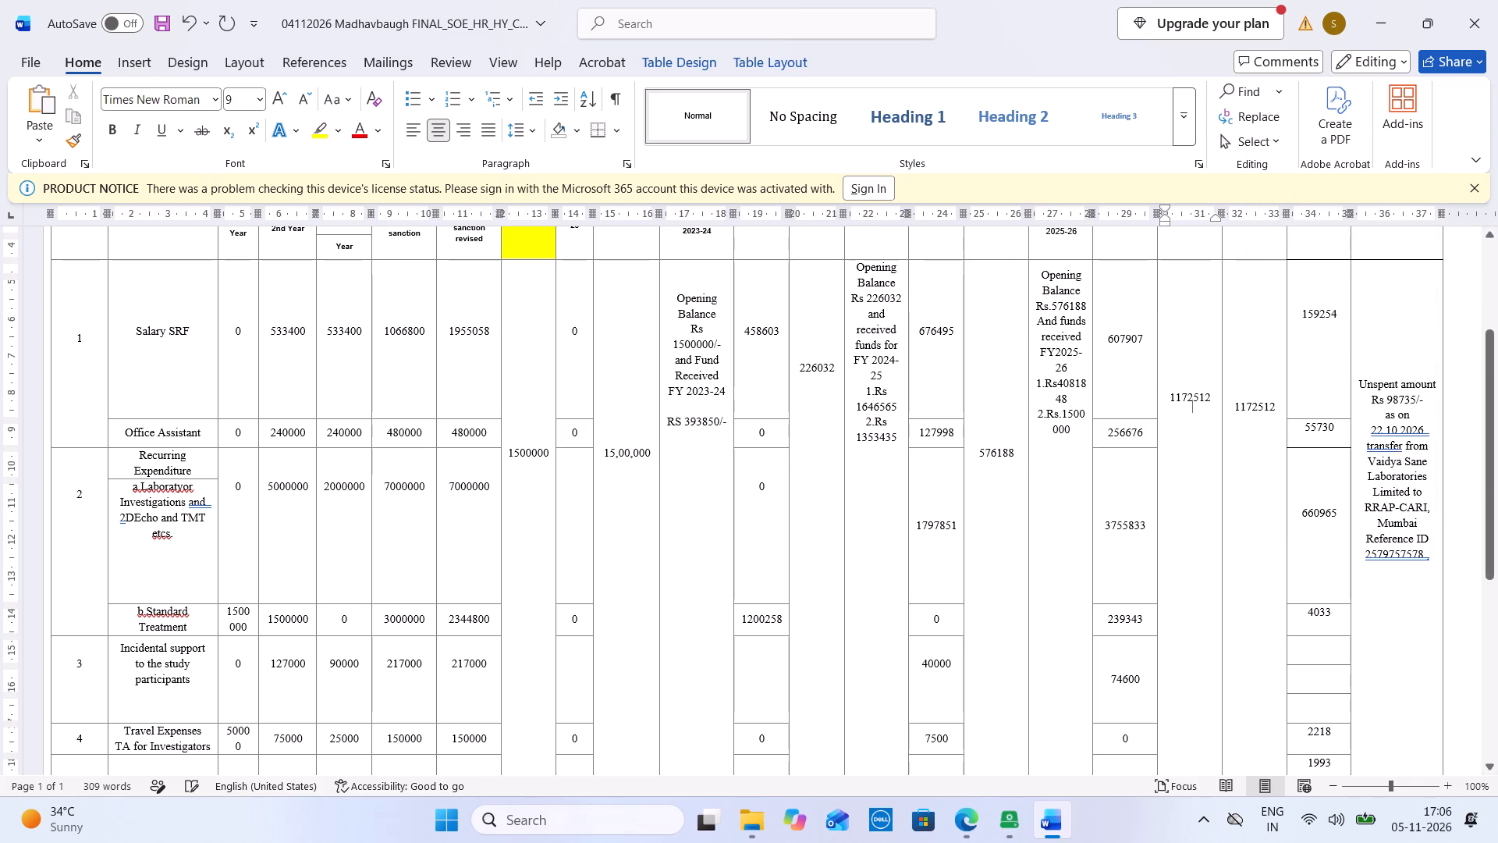
key("Up")
key("Up")
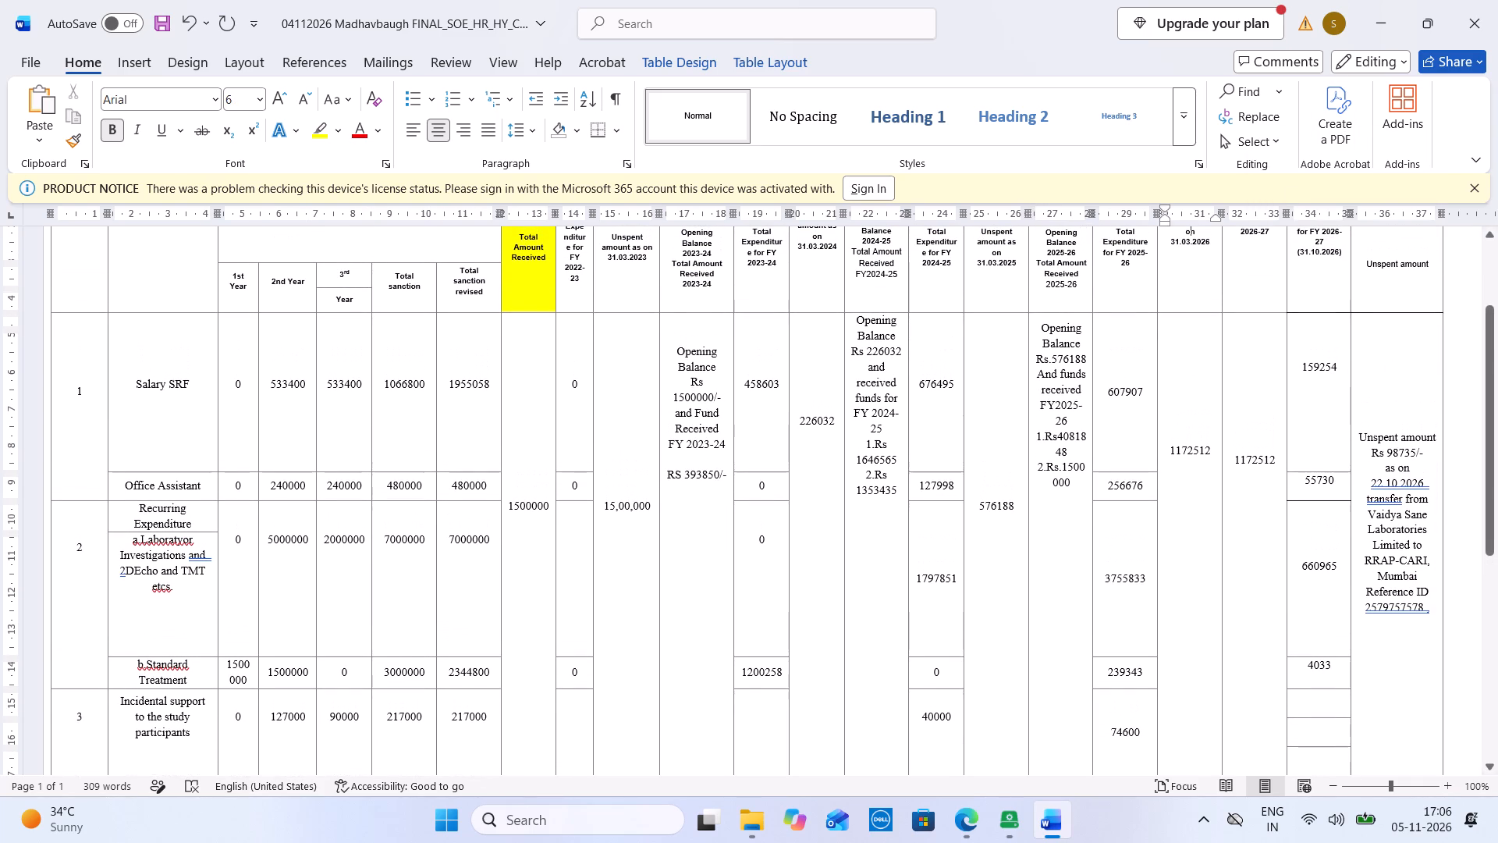
key("Up")
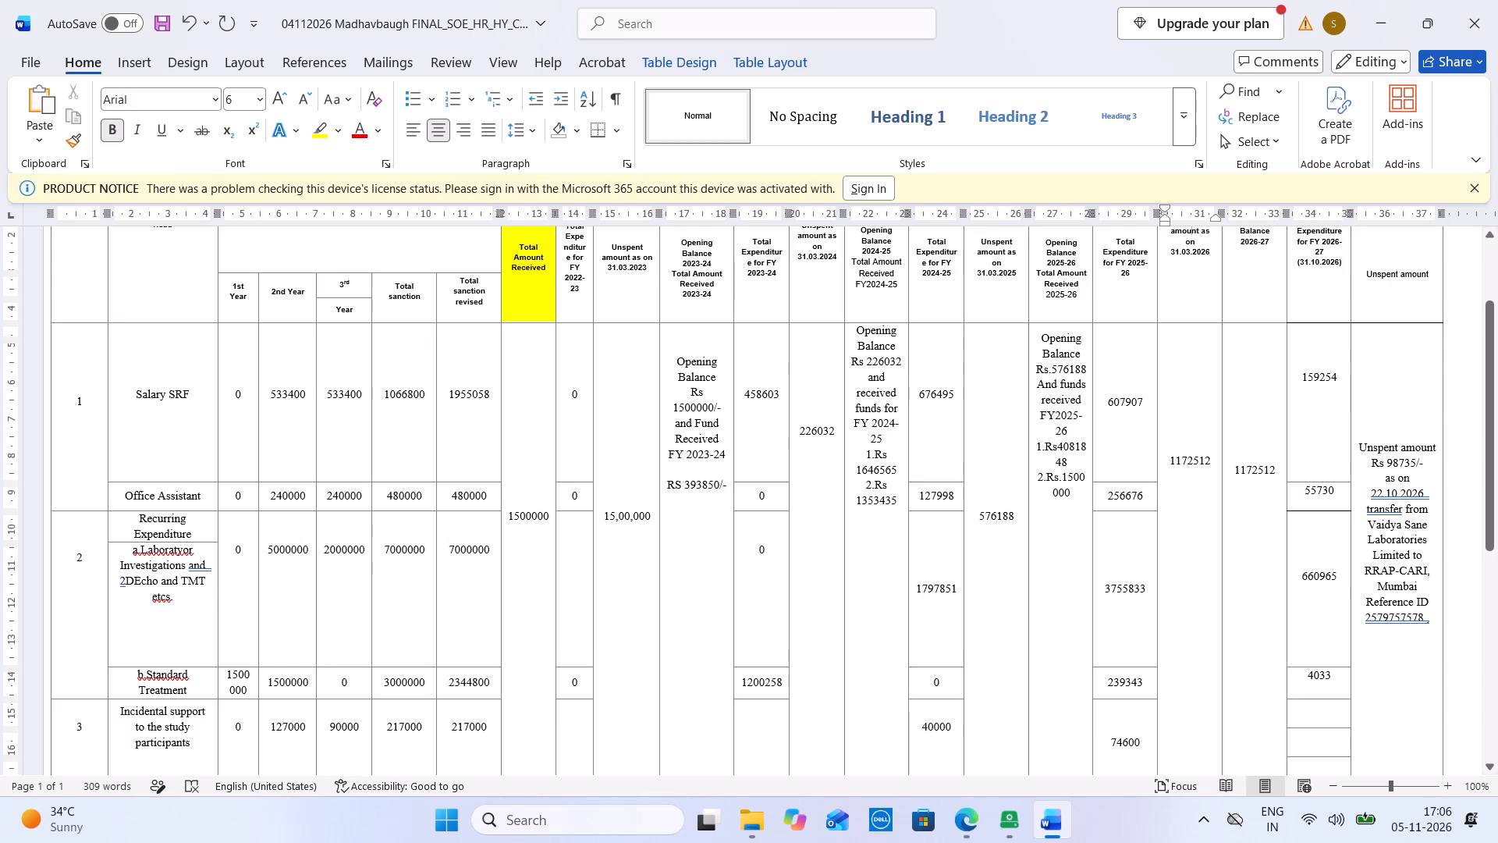
left_click_drag(1091, 215, 1102, 212)
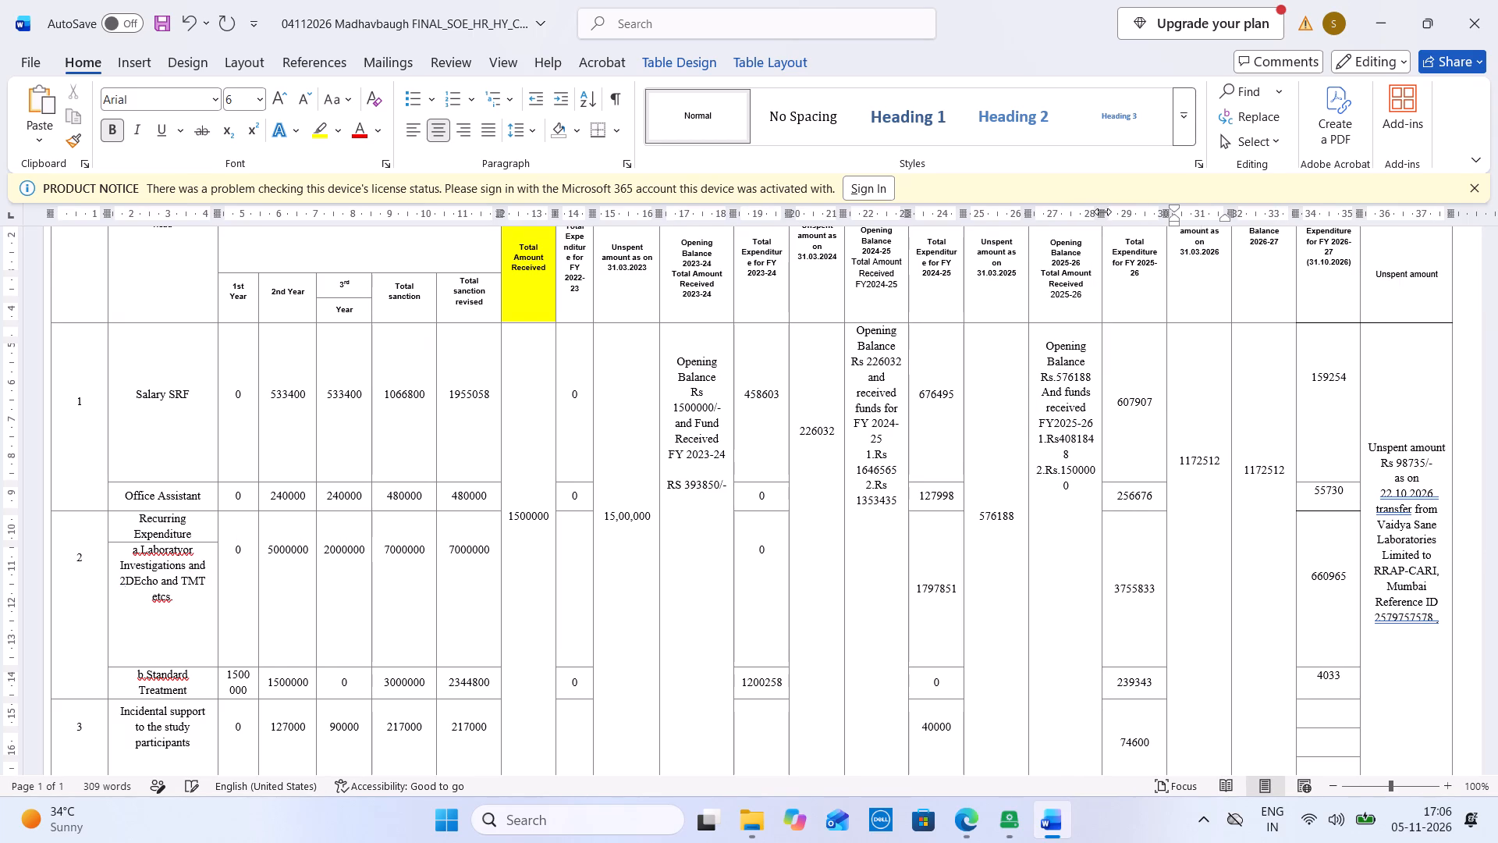
left_click_drag(1102, 212, 1116, 211)
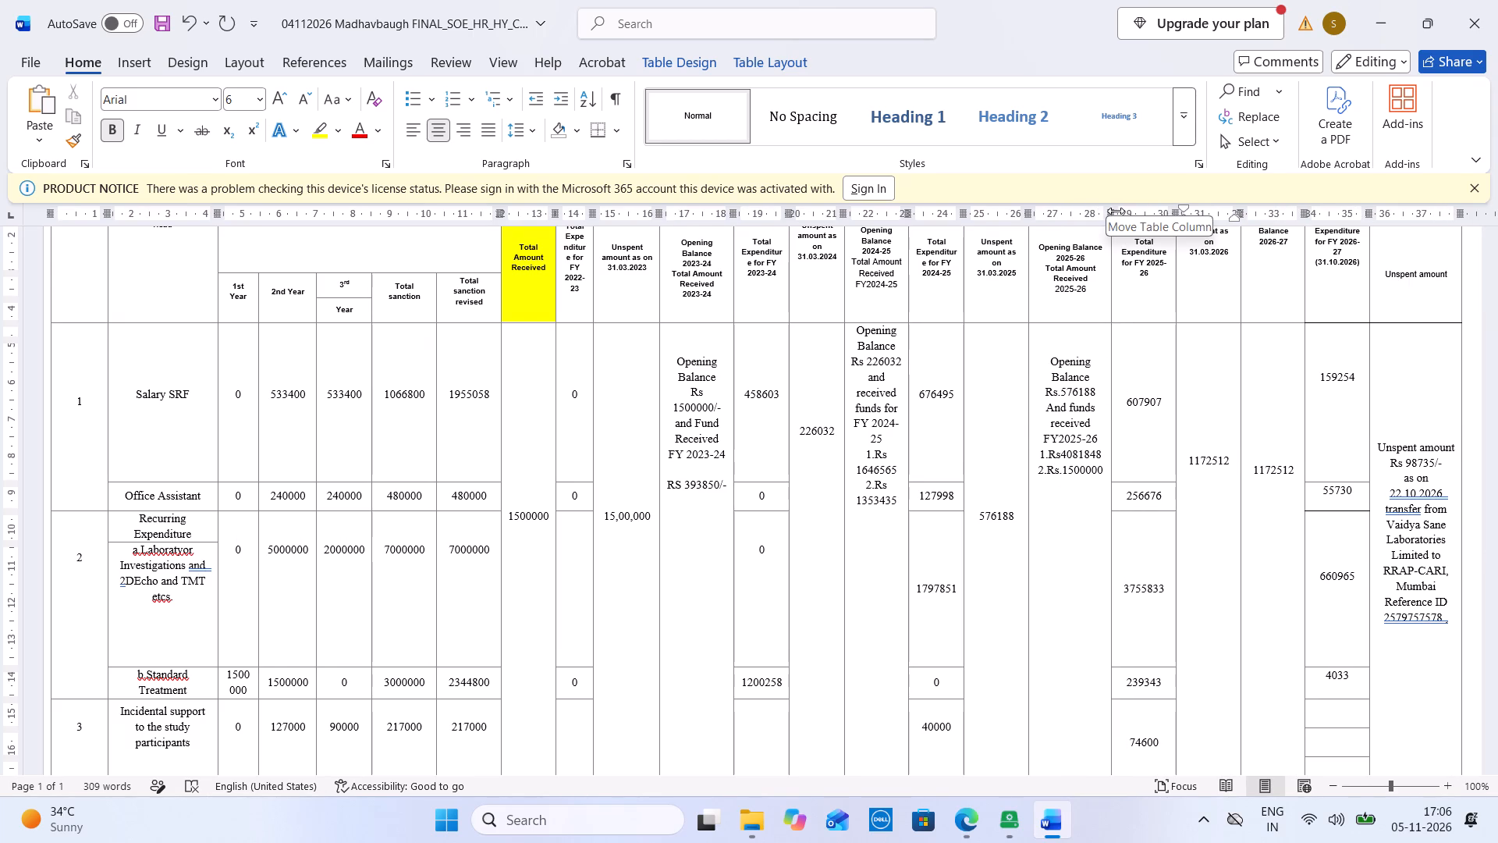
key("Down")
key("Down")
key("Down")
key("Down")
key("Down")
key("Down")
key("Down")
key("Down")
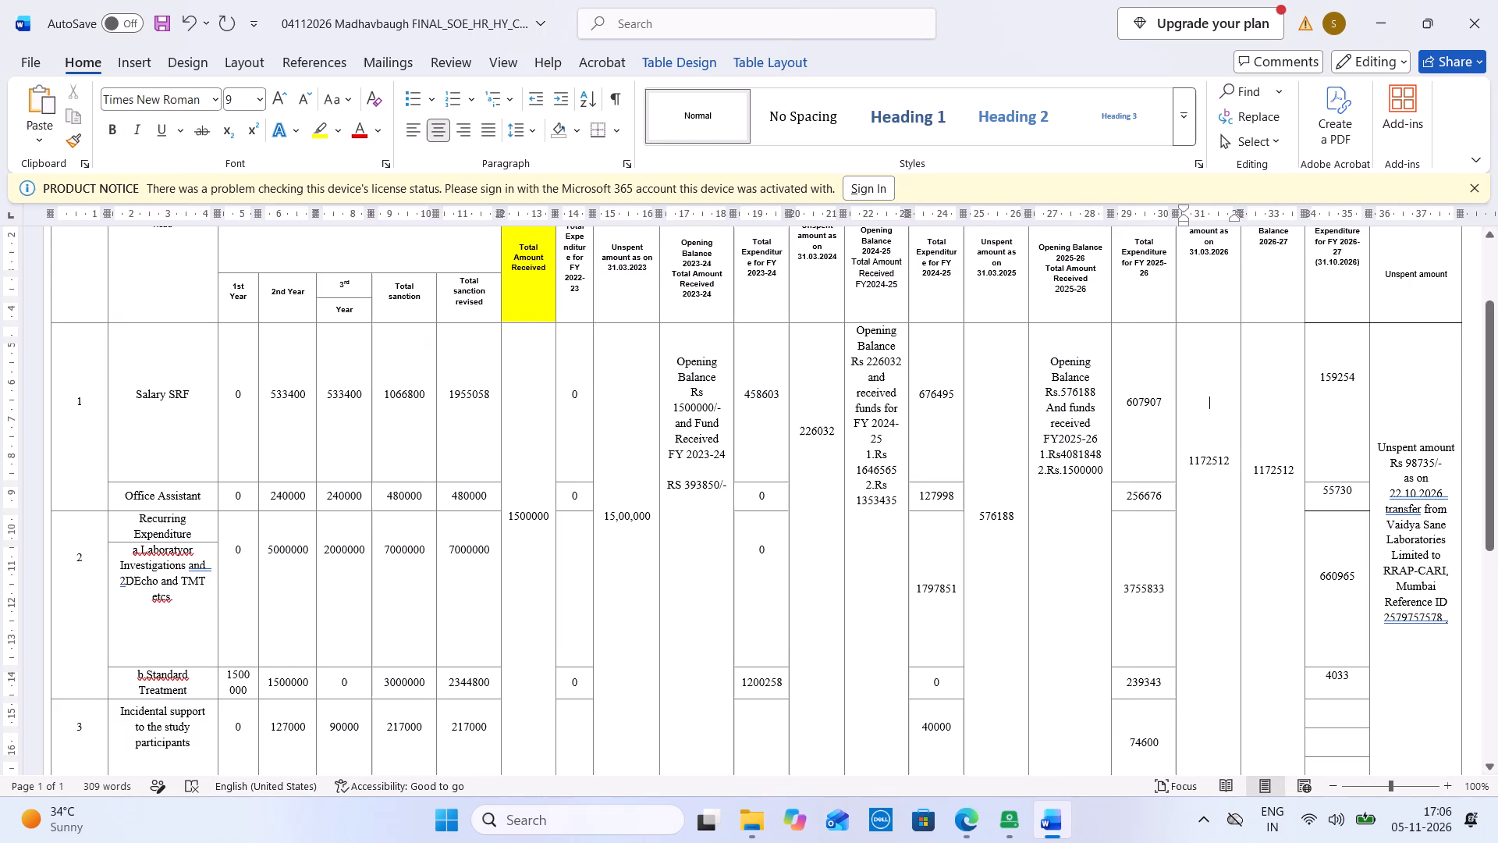
Widen the 1st Year column so its amounts, such as 1500000 and 1650000, each fit on one line.
key("Down")
key("Down")
key("Down")
key("Down")
key("Down")
key("Down")
key("Down")
key("Down")
key("Down")
key("Down")
key("Down")
key("Down")
key("Down")
key("Down")
key("Down")
key("Down")
key("Down")
key("Down")
key("Down")
key("Down")
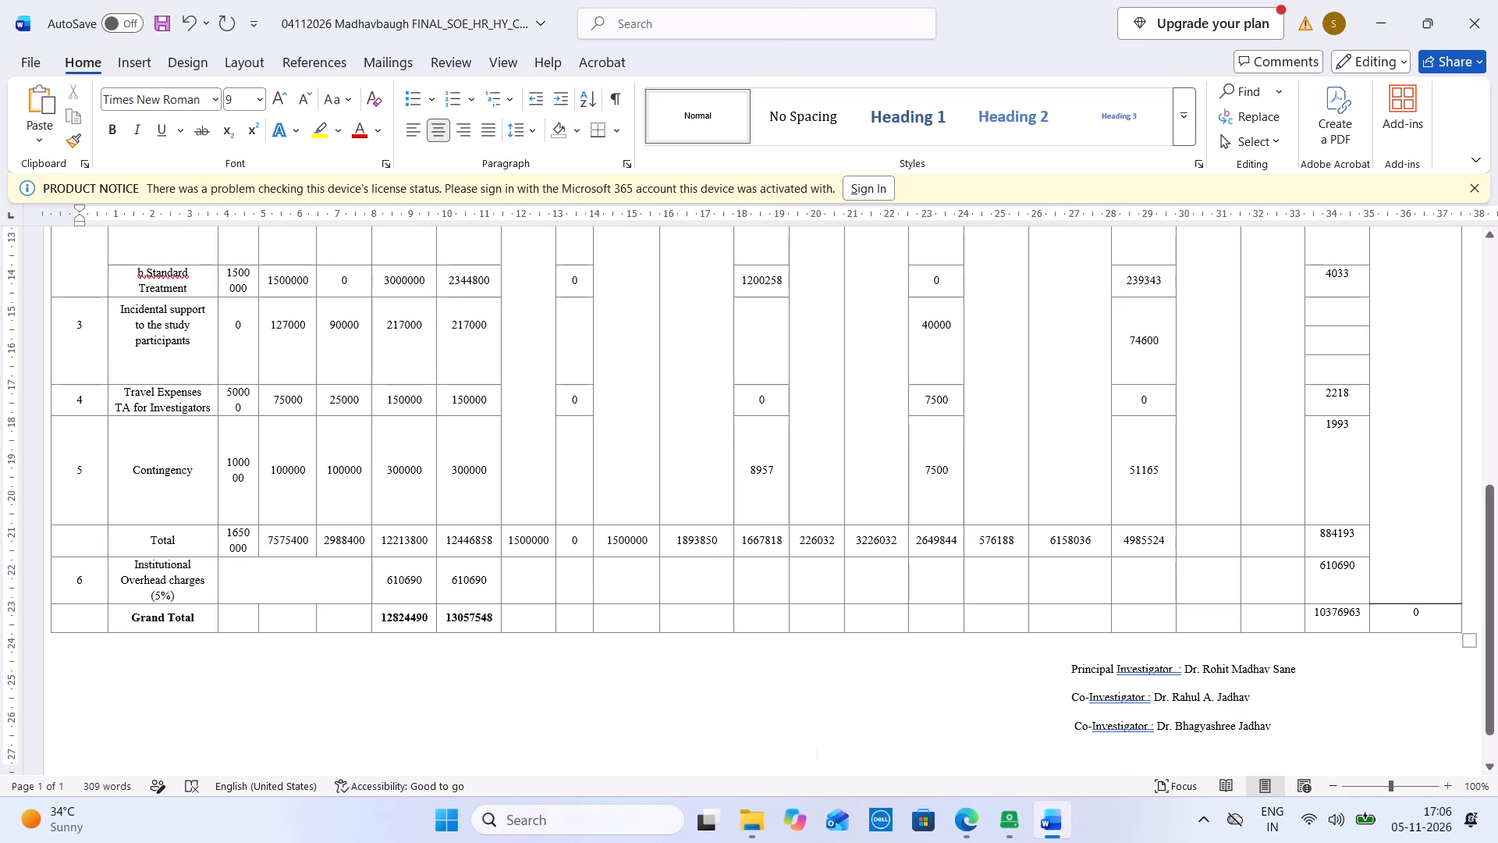
left_click_drag(257, 344, 278, 344)
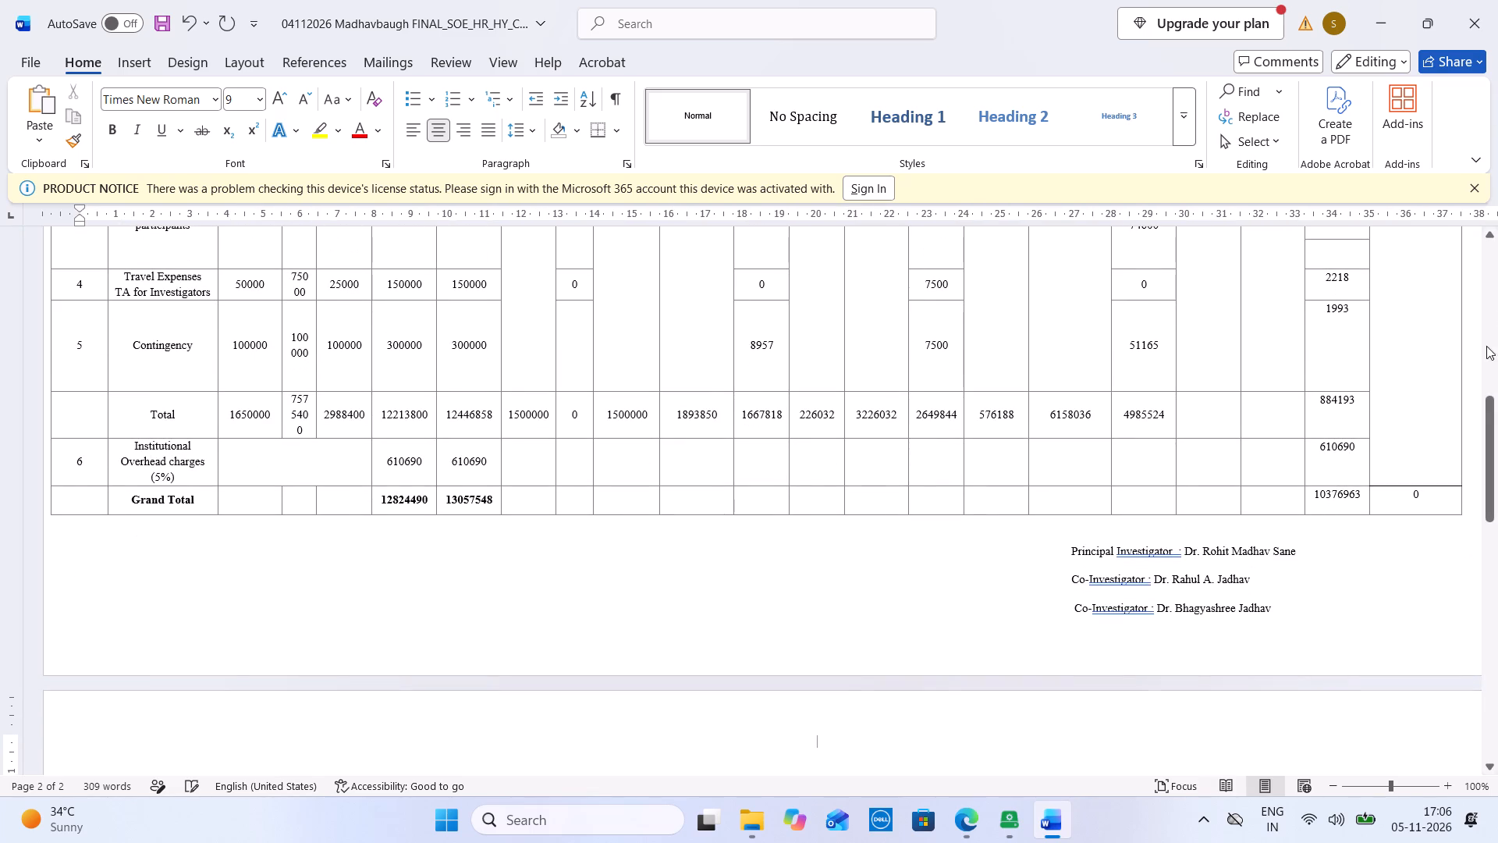
Widen the 2nd Year column so its sanctioned amounts, such as 533400 and 5000000, each fit on one line.
left_click_drag(1496, 426, 1497, 225)
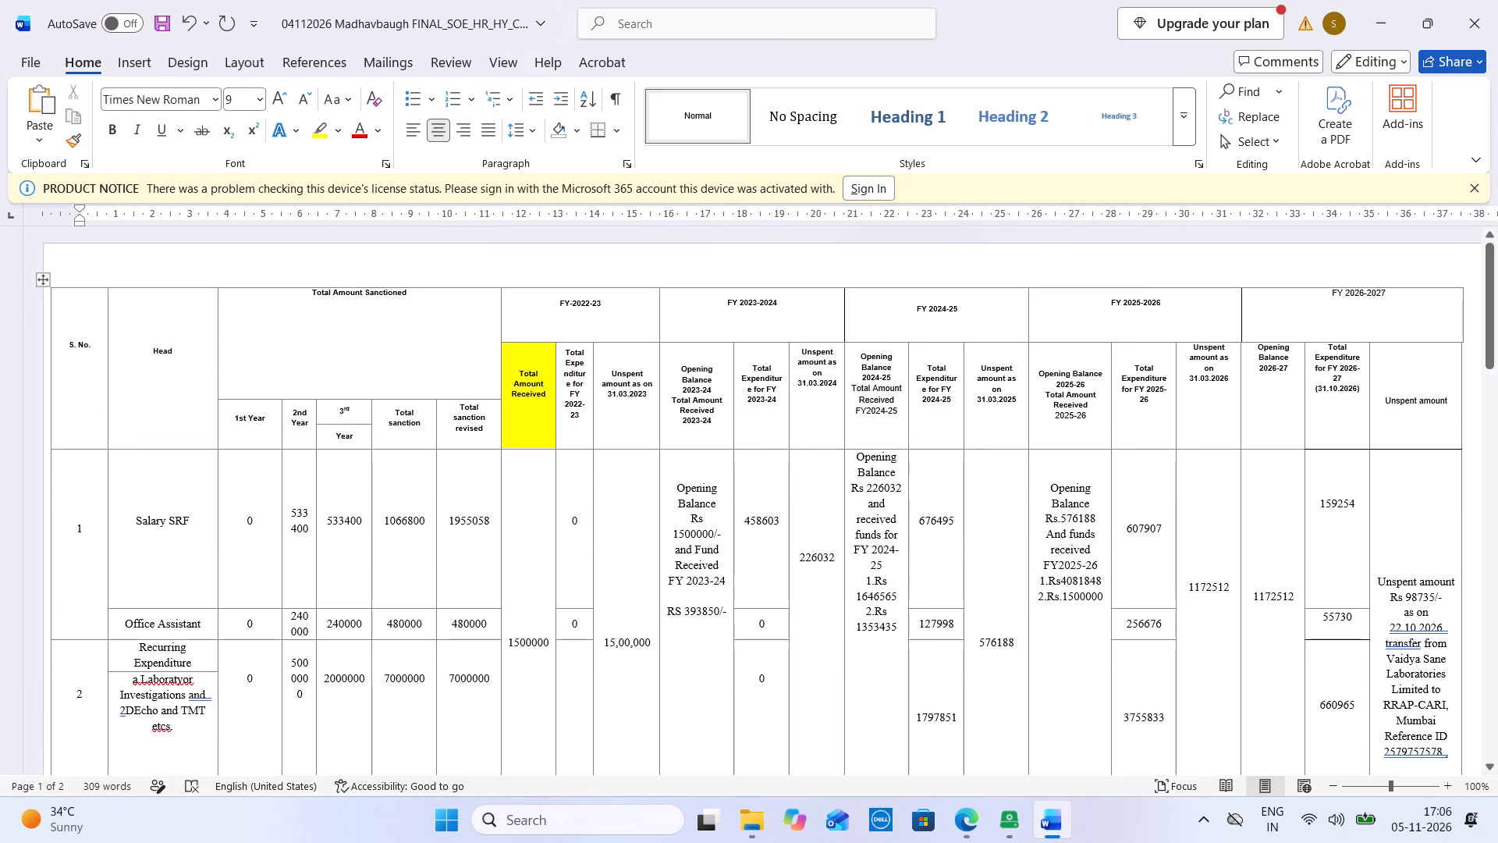
left_click_drag(315, 493, 329, 492)
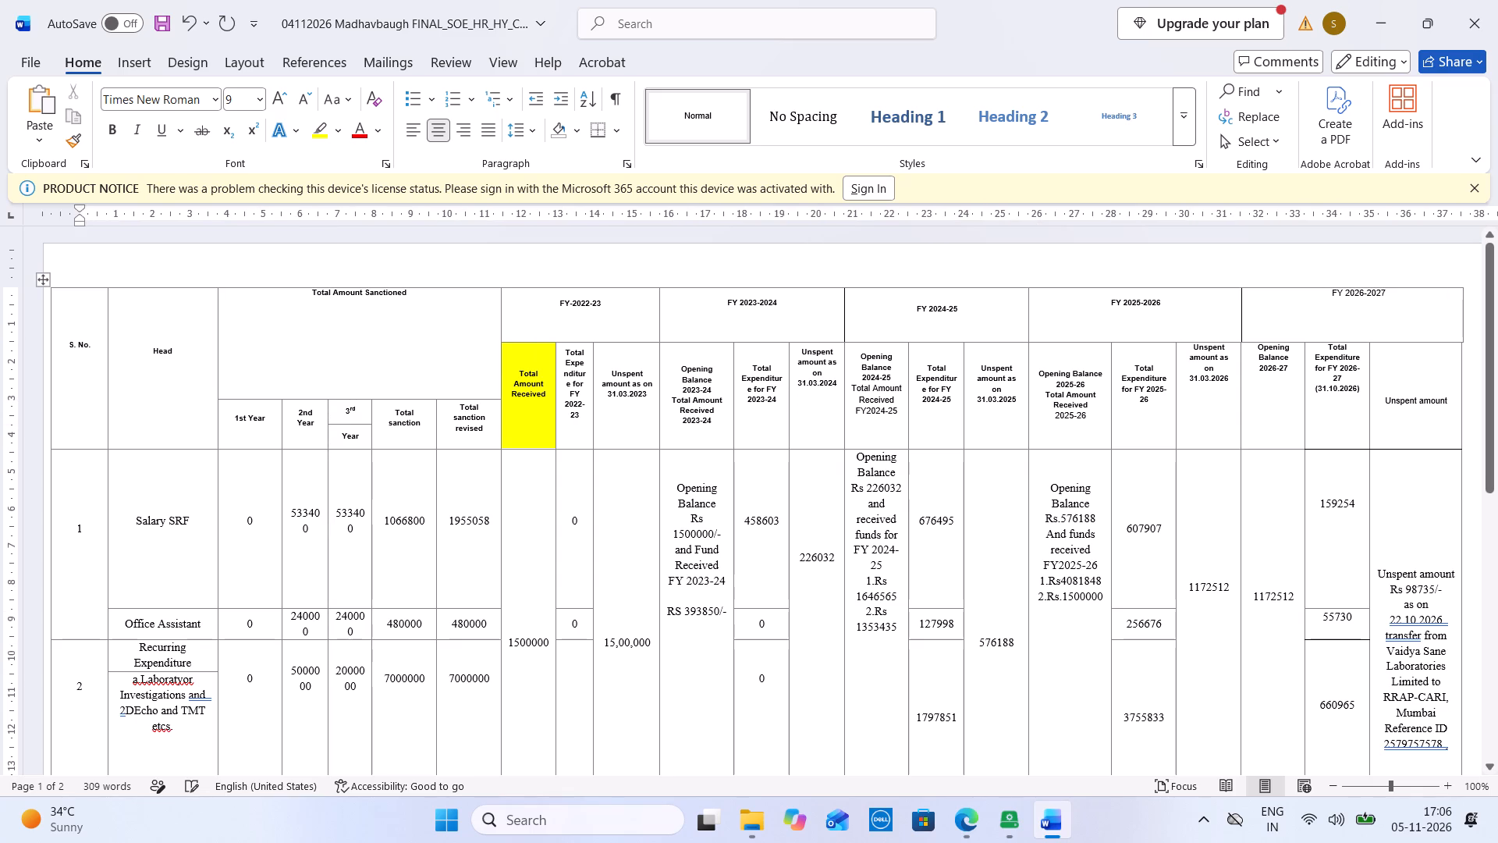
left_click_drag(326, 486, 344, 486)
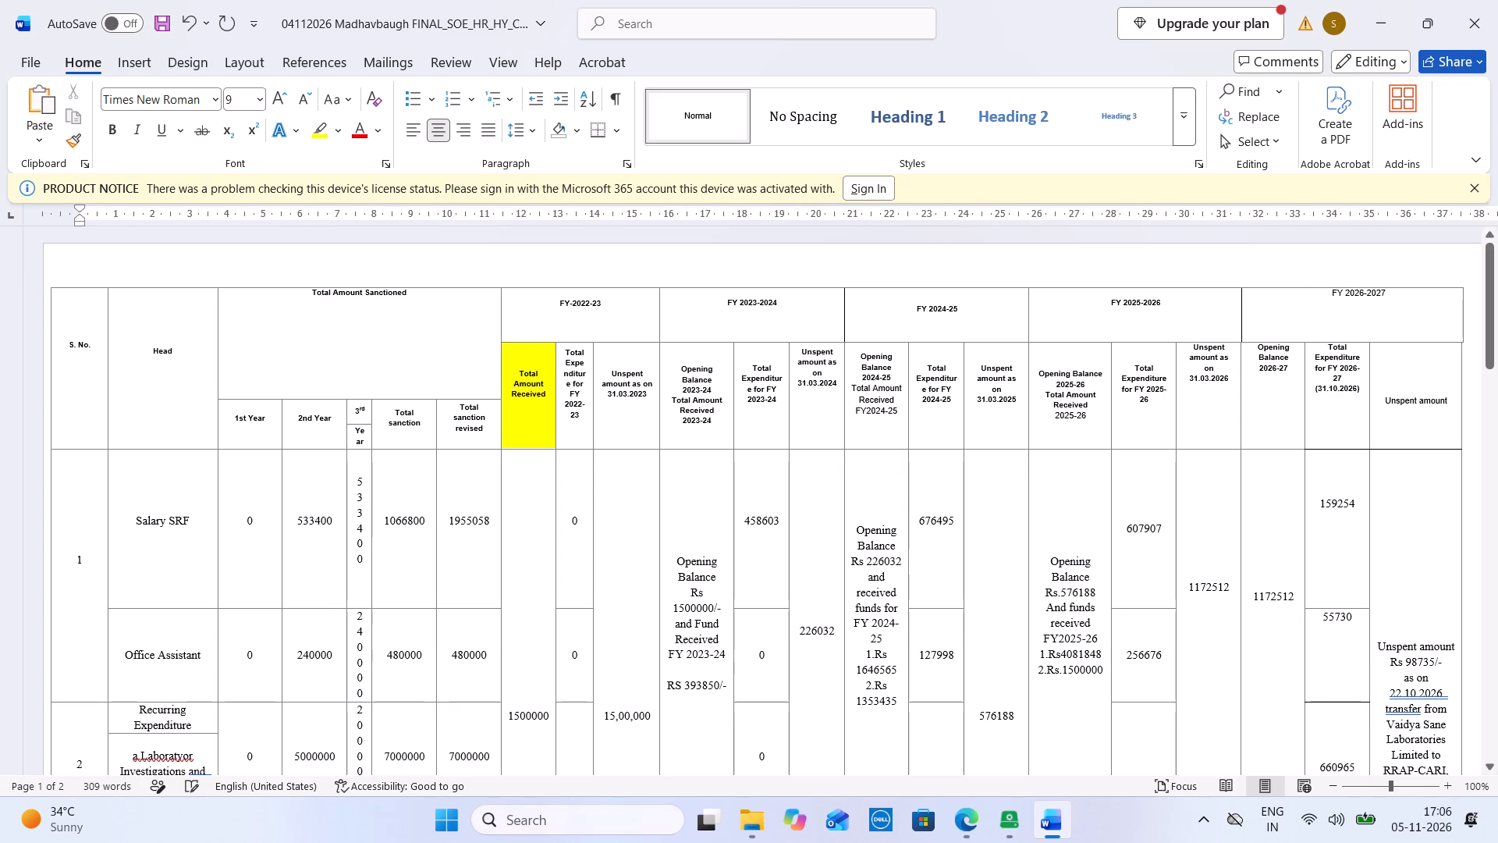
Widen the squeezed 3rd Year column so the word Year and its amounts each fit on one line.
left_click(372, 473)
left_click(373, 514)
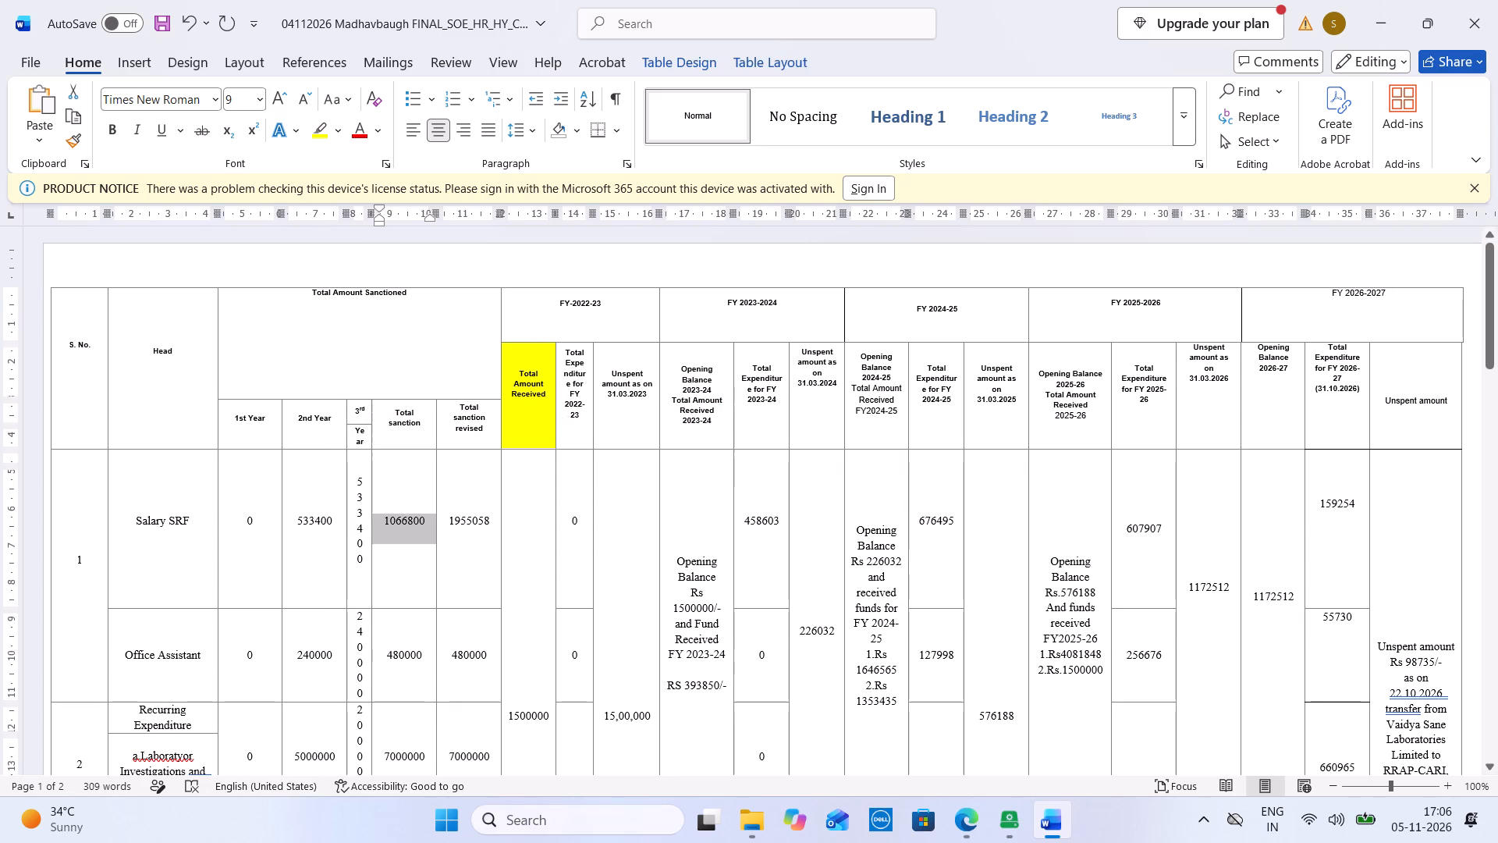
left_click(399, 571)
left_click(368, 491)
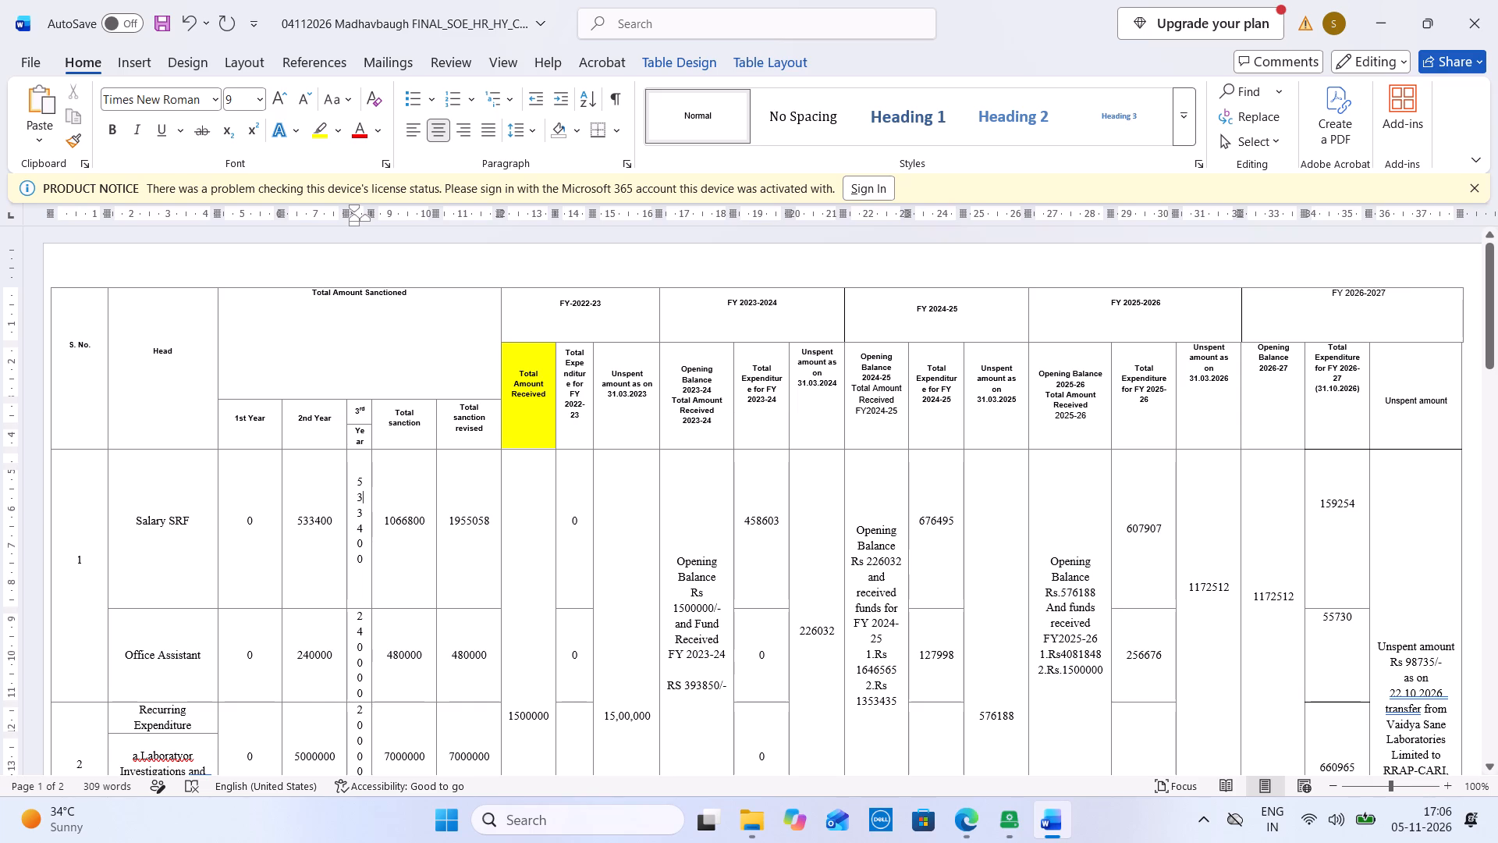
left_click_drag(369, 484, 399, 475)
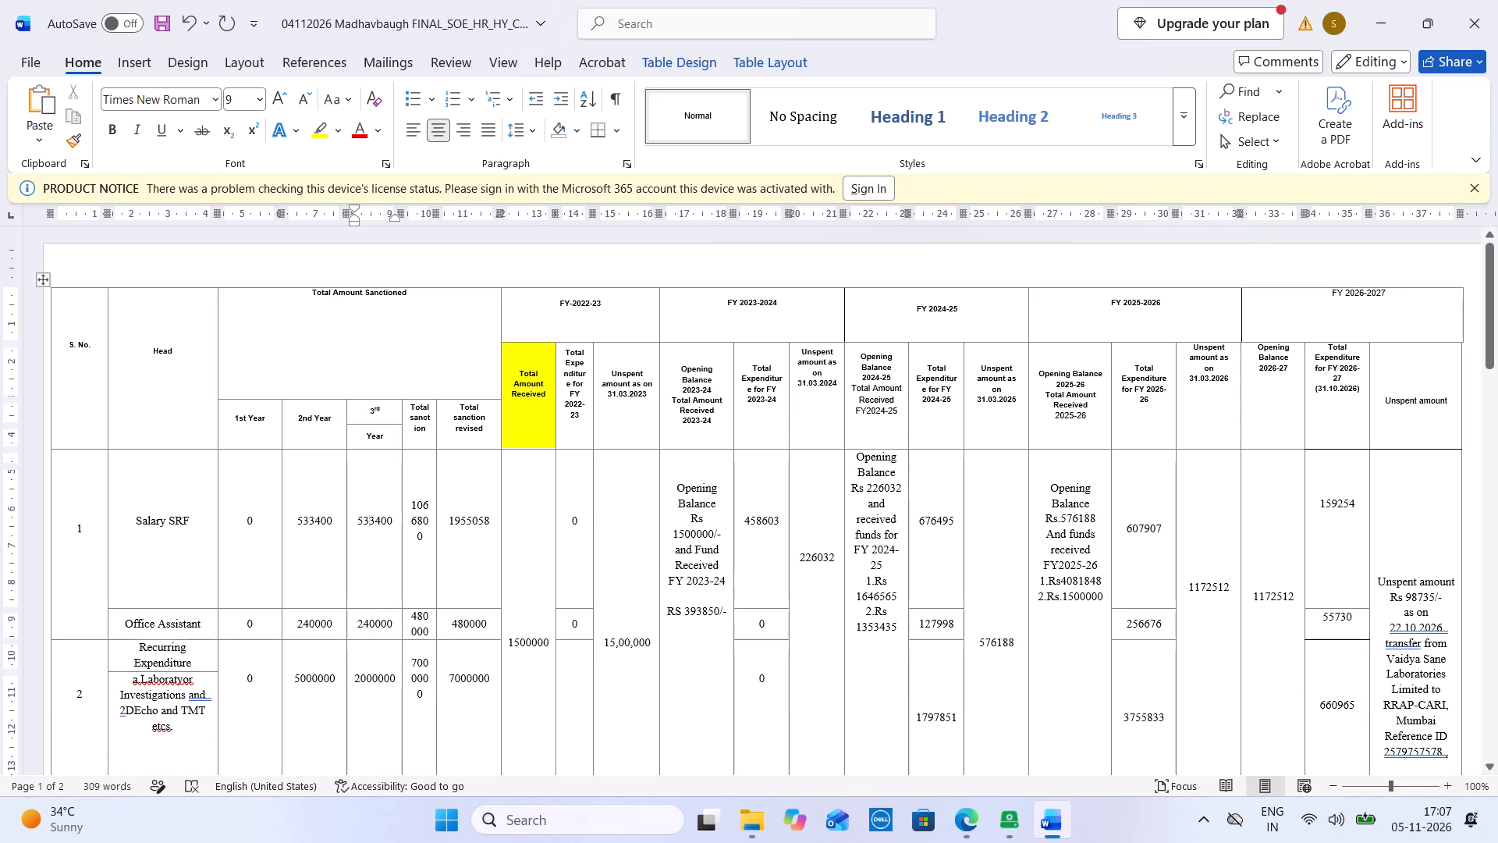
Narrow the S. No. column to free table width for the sanctioned amount columns.
left_click(109, 357)
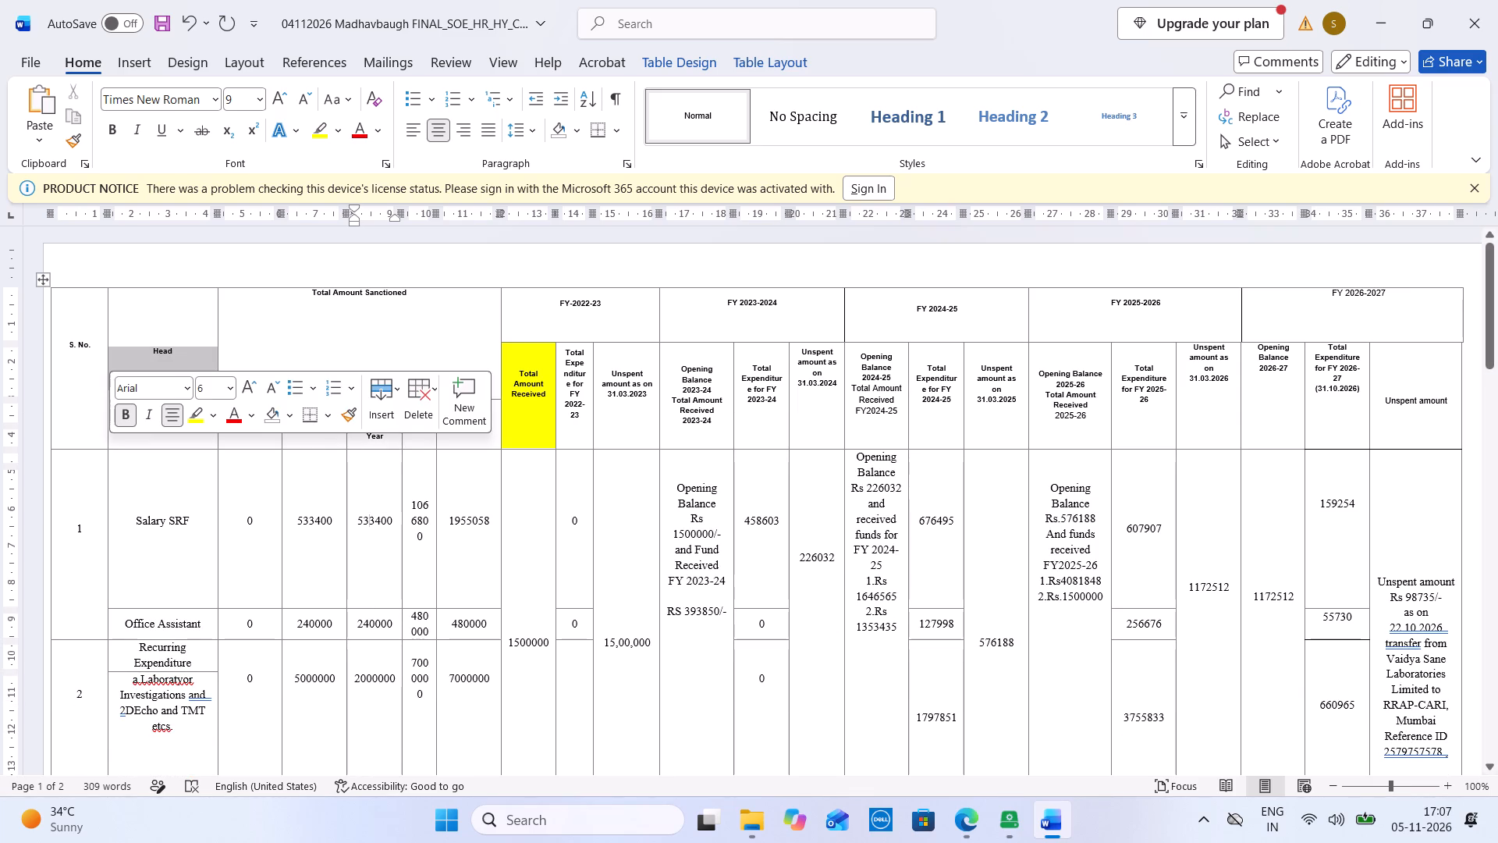
left_click(177, 309)
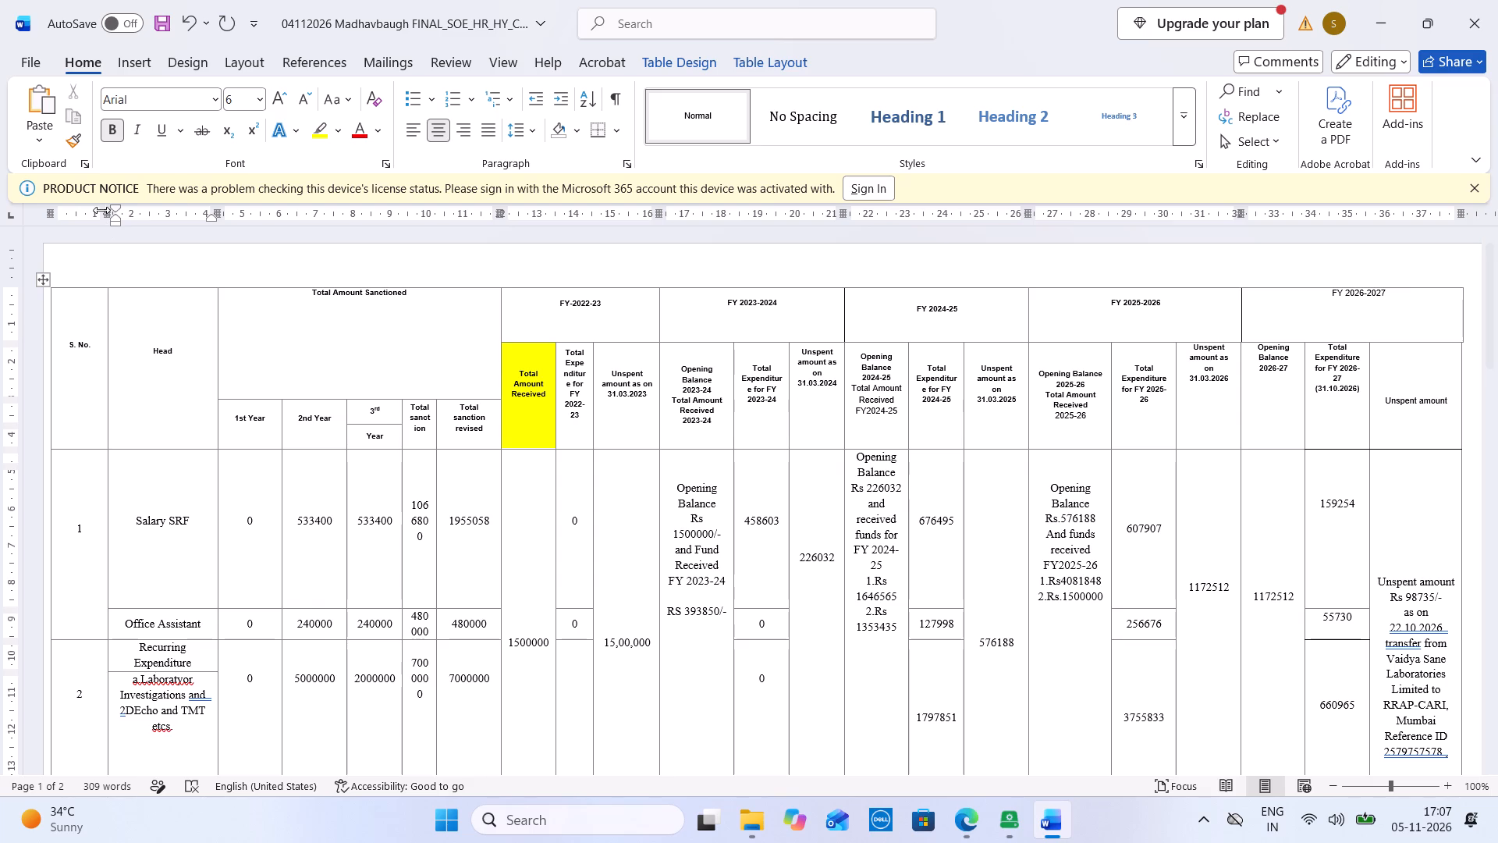
left_click_drag(101, 207, 81, 208)
Widen the Total sanction column so its amounts, such as 1066800 and 12213800, each fit on one line.
left_click(308, 479)
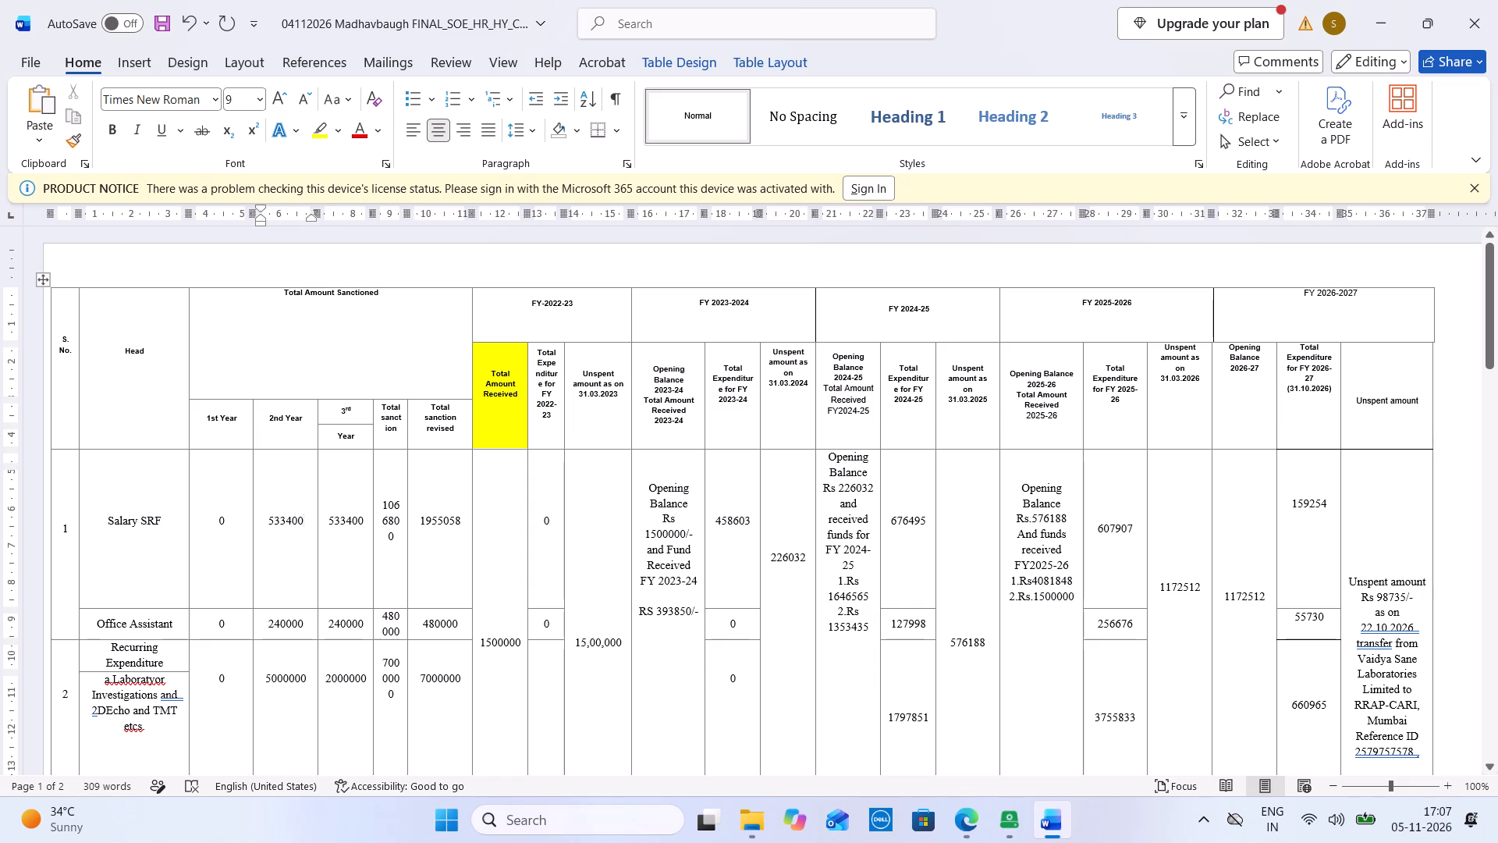
left_click(378, 219)
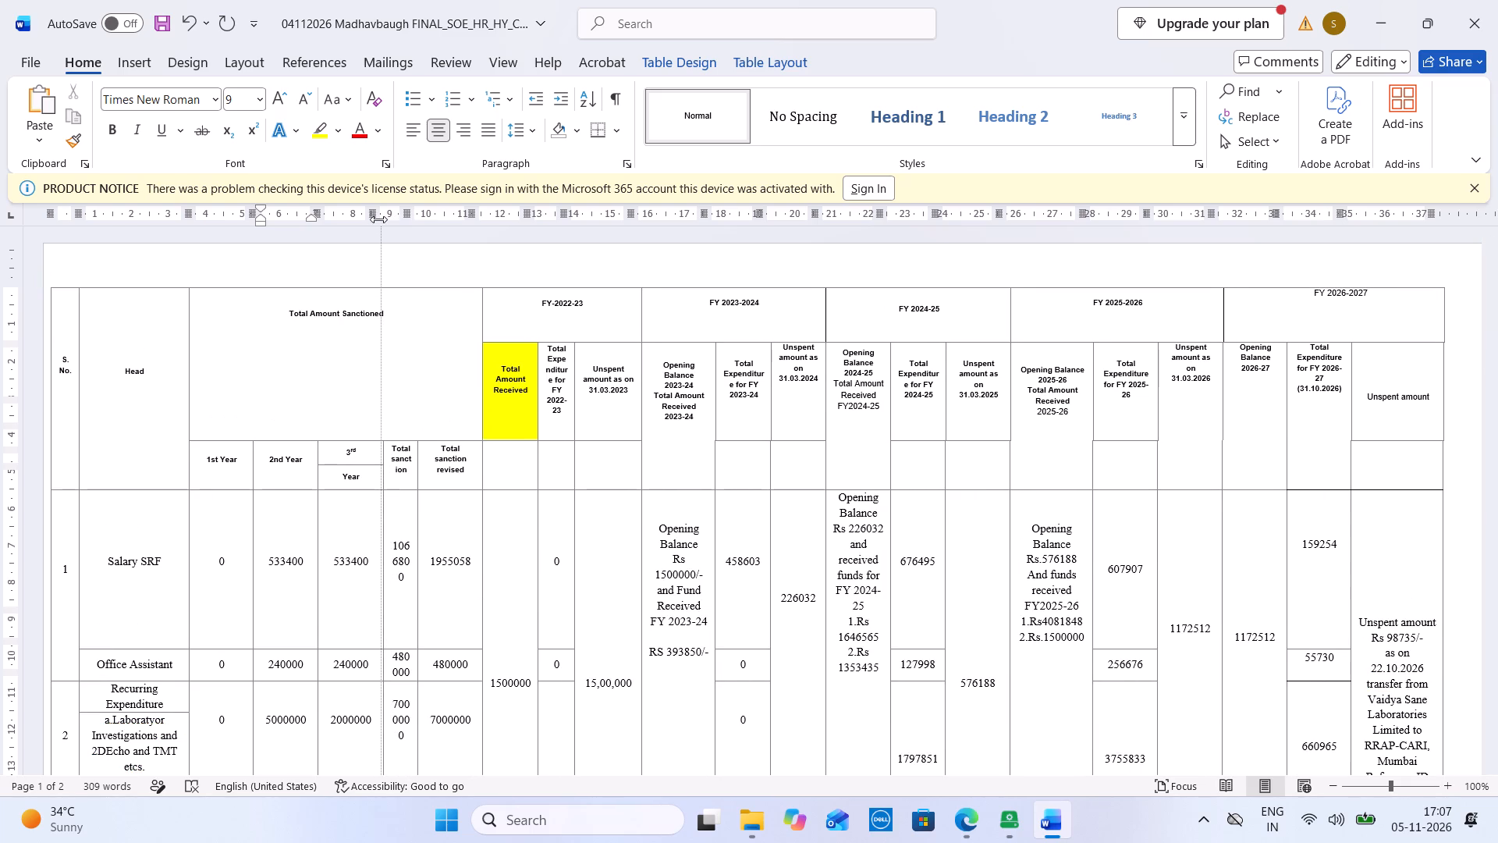
key("Down")
key("Down")
key("Down")
key("Down")
key("Down")
key("Down")
key("Down")
key("Down")
key("Down")
key("Down")
key("Down")
key("Down")
key("Down")
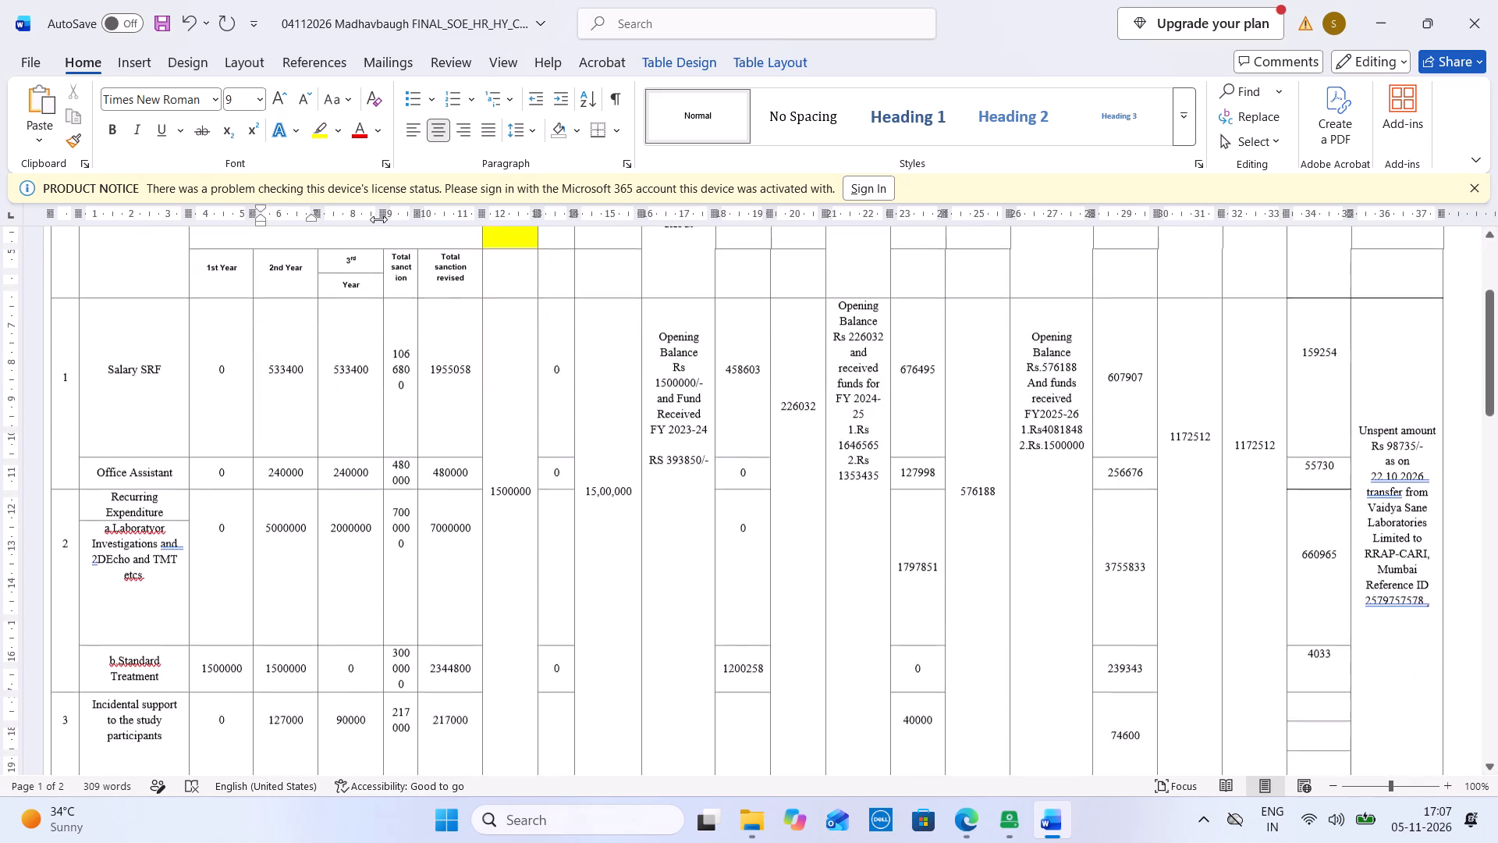
key("Down")
key("Down")
key("Down")
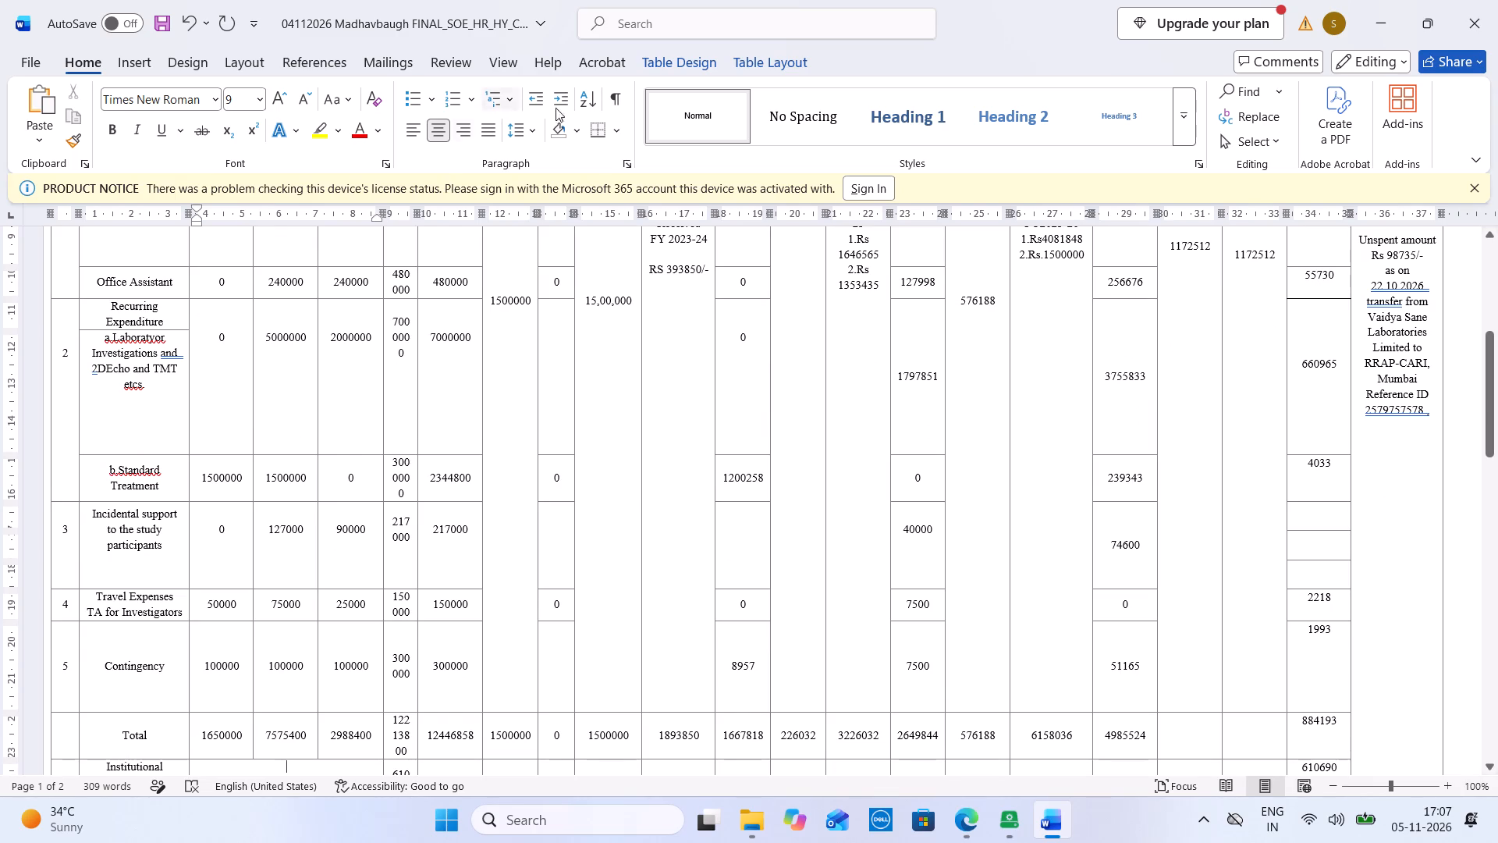
left_click_drag(417, 216, 446, 215)
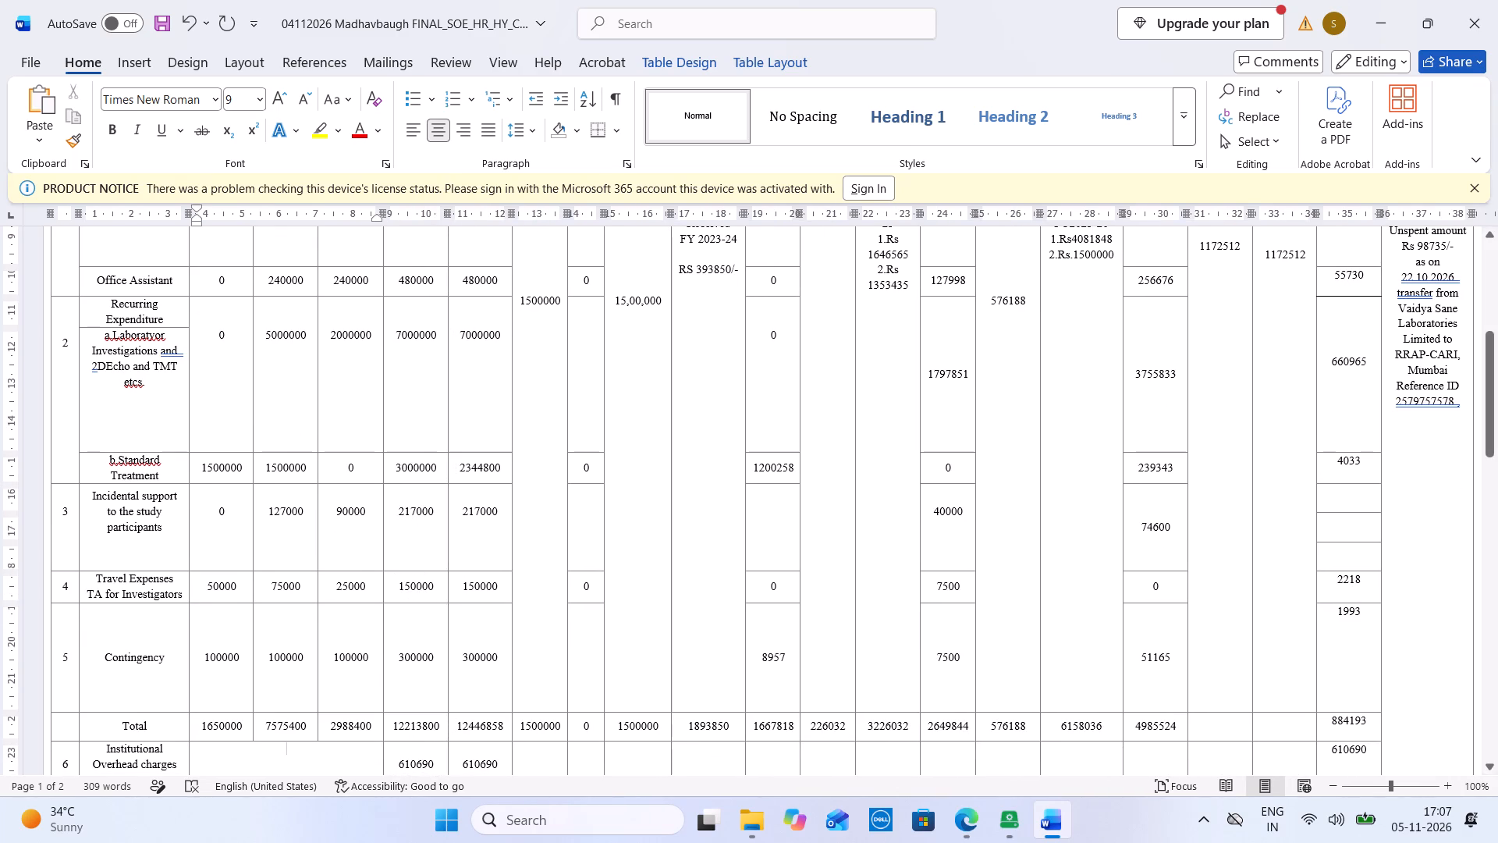
Widen the Opening Balance 2024-25 column so "FY 2024-25" in its funds note fits on one line.
key("Up")
key("Up")
key("Up")
key("Up")
key("Up")
key("Up")
key("Up")
key("Up")
key("Up")
key("Up")
key("Up")
key("Up")
key("Up")
key("Up")
key("Up")
key("Up")
key("Up")
key("Up")
key("Up")
key("Up")
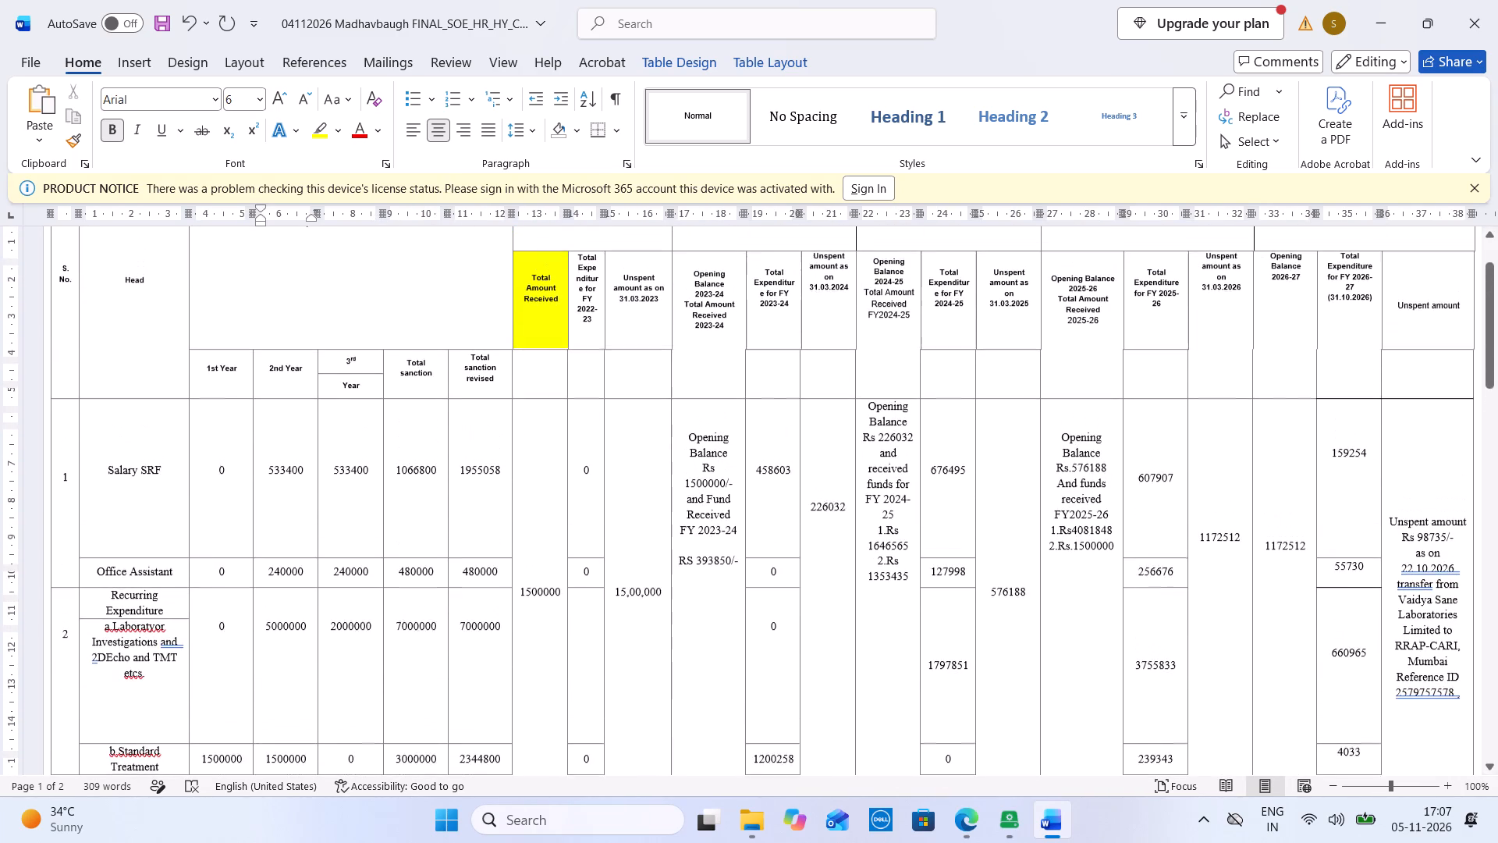
key("Right")
key("Right")
key("Right")
key("Right")
key("Right")
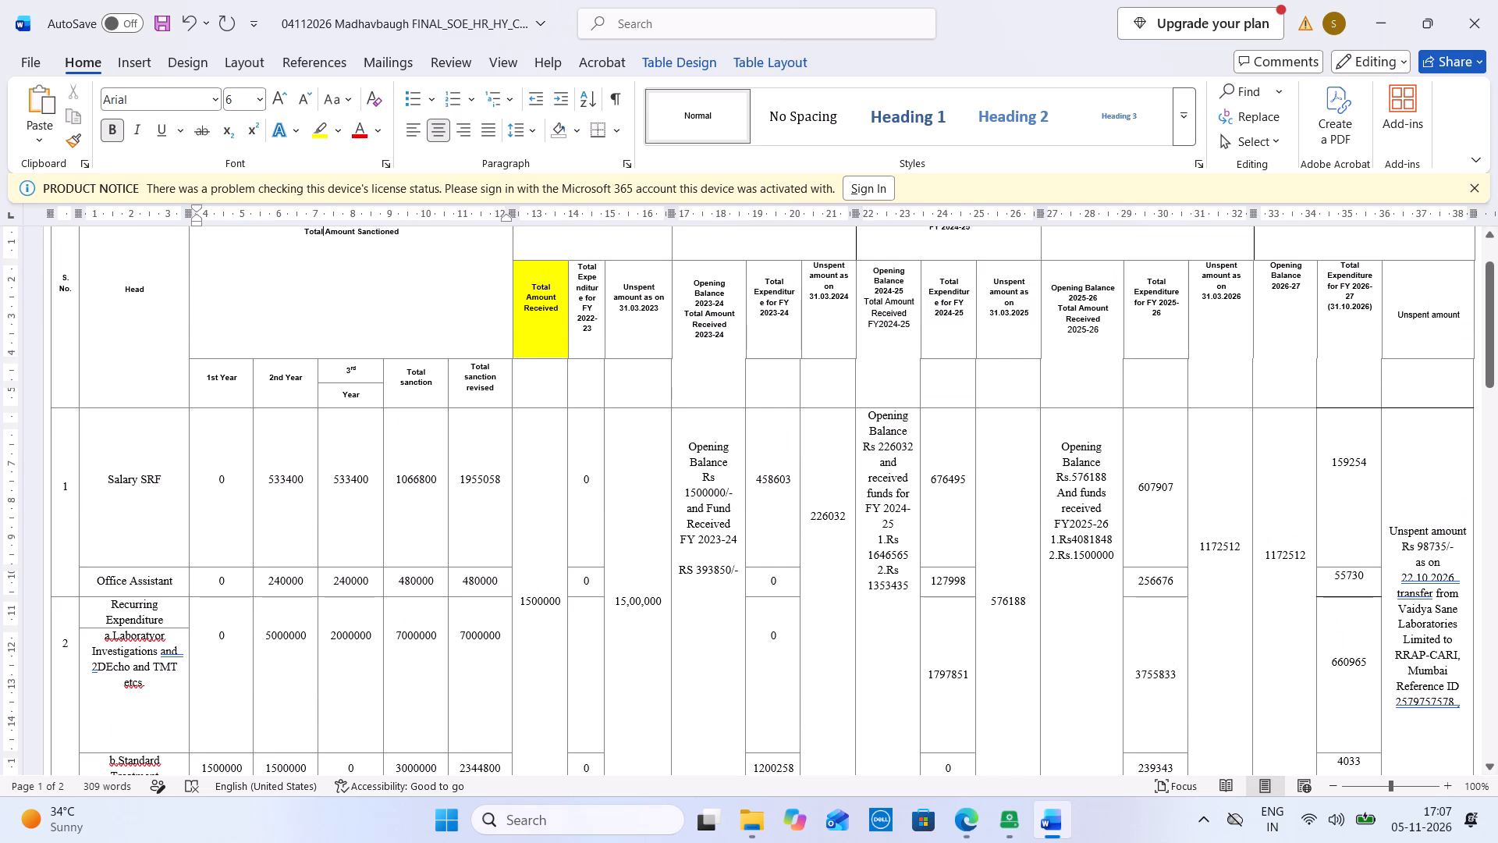
key("Right")
key("Right")
key("Right")
key("Right")
key("Right")
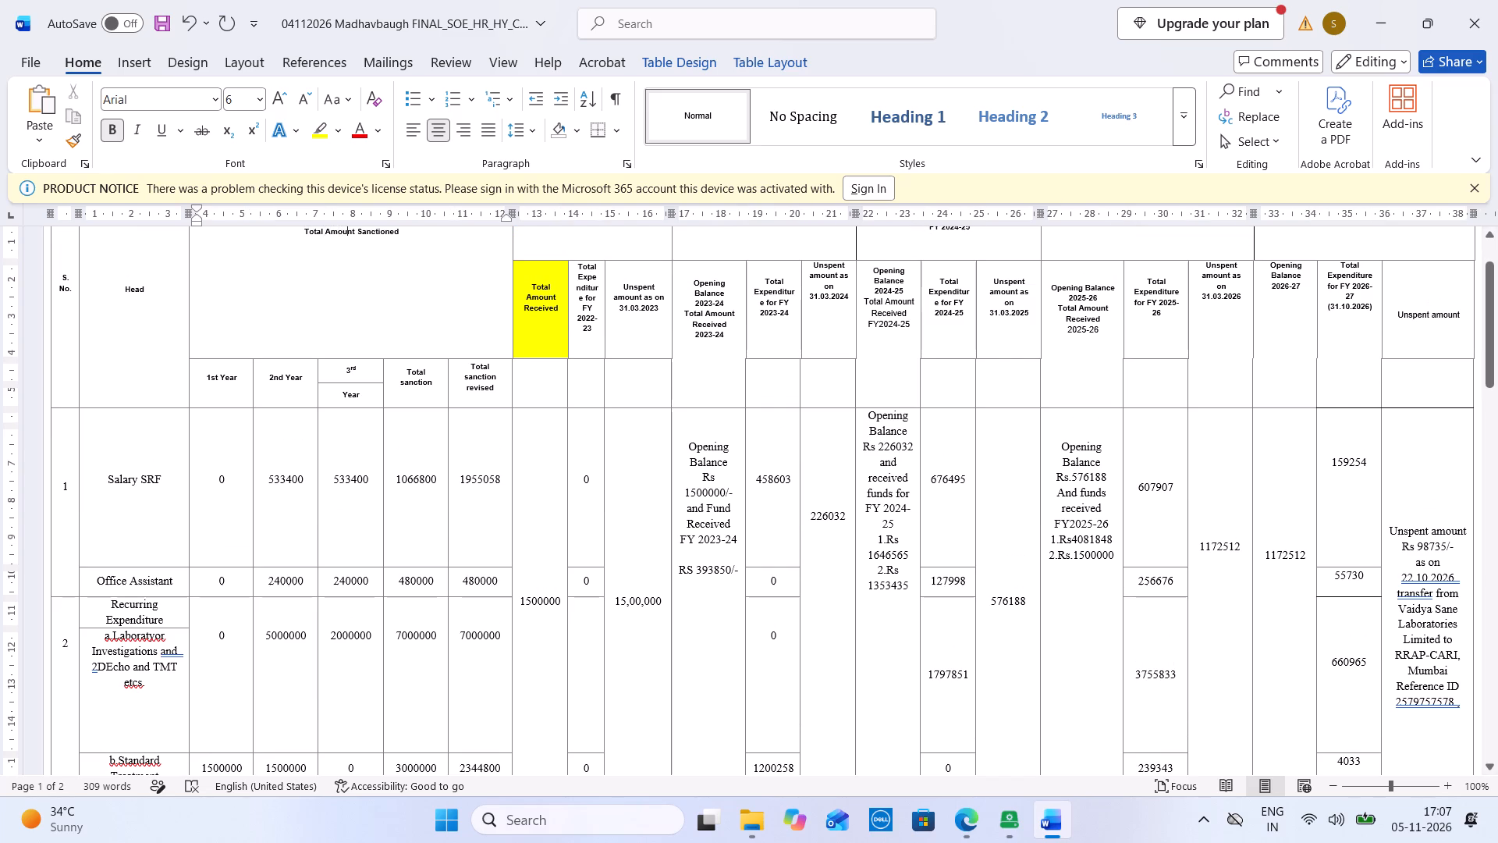
left_click_drag(919, 333, 929, 333)
Widen the Total Expenditure for FY 2024-25 column so amounts such as 676495 and 1797851 fit on one line.
left_click(900, 516)
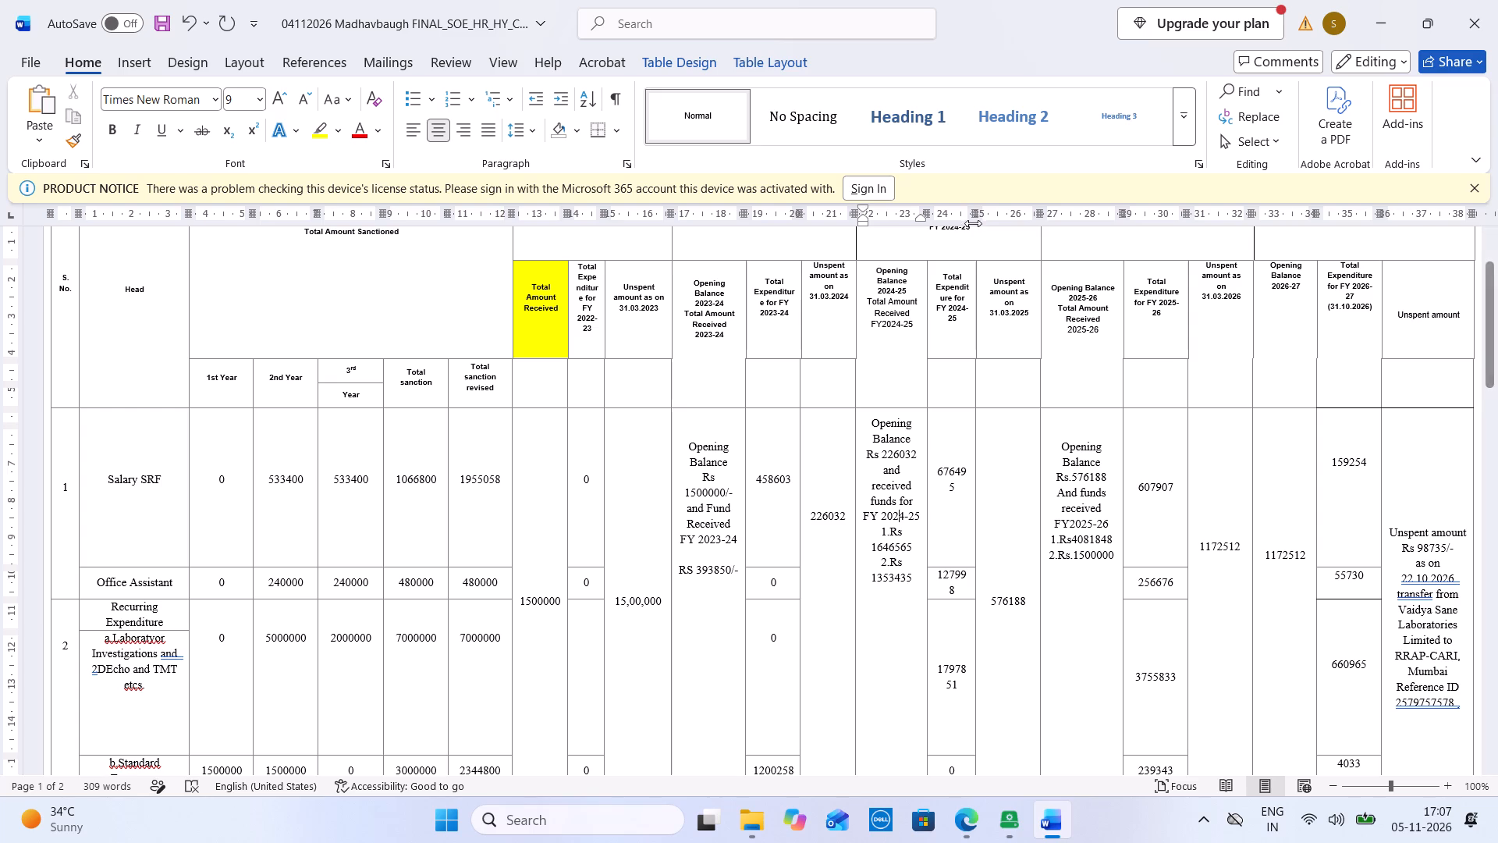
left_click_drag(972, 217, 986, 218)
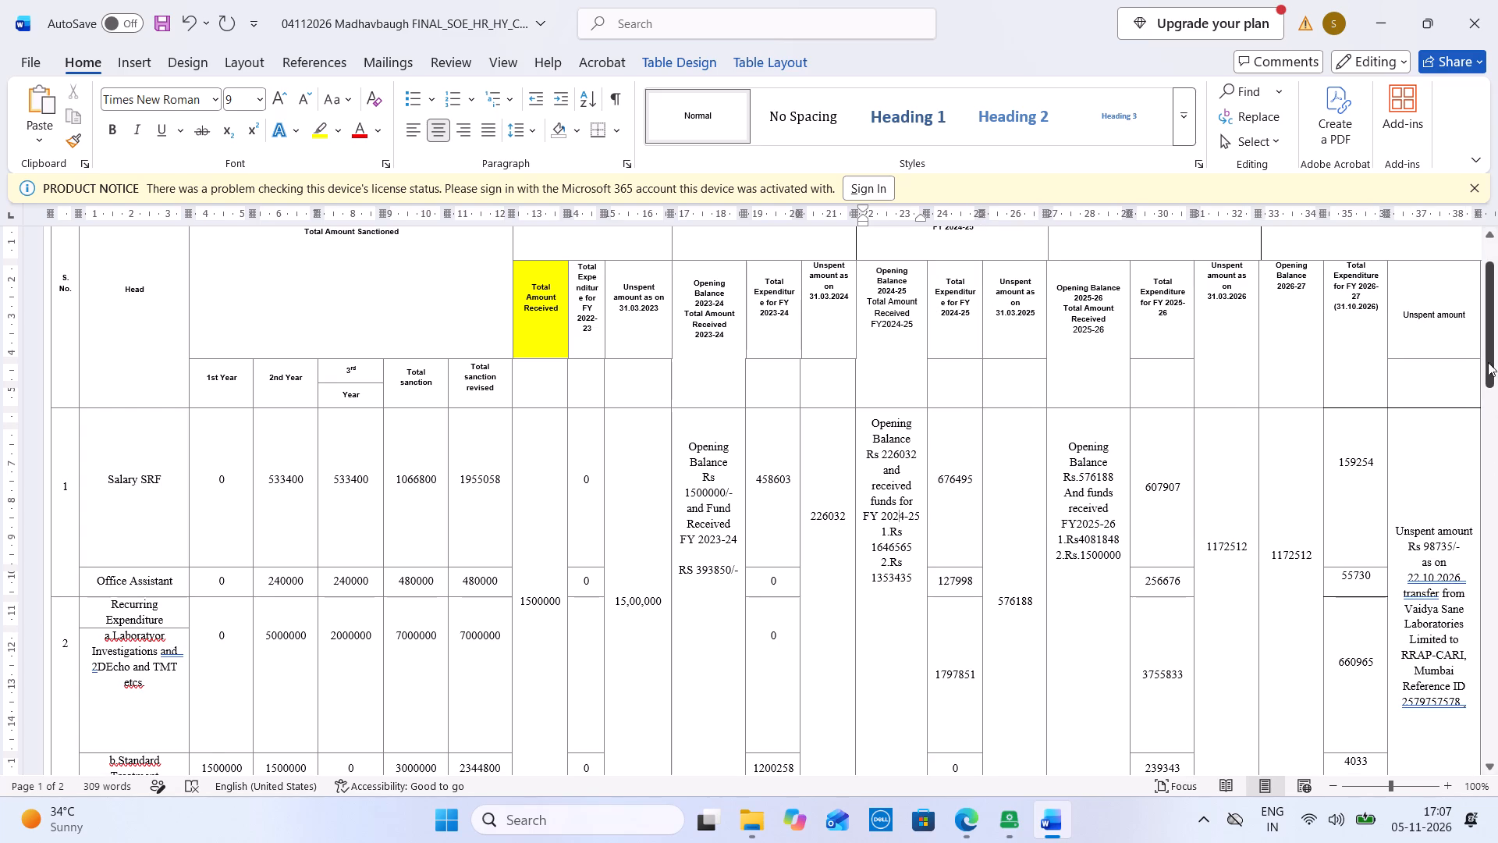
Remove the empty paragraph after the last Co-Investigator line, using temporarily shown formatting marks, so the document fits one page.
left_click_drag(1483, 343, 1487, 387)
left_click_drag(1488, 342, 1490, 465)
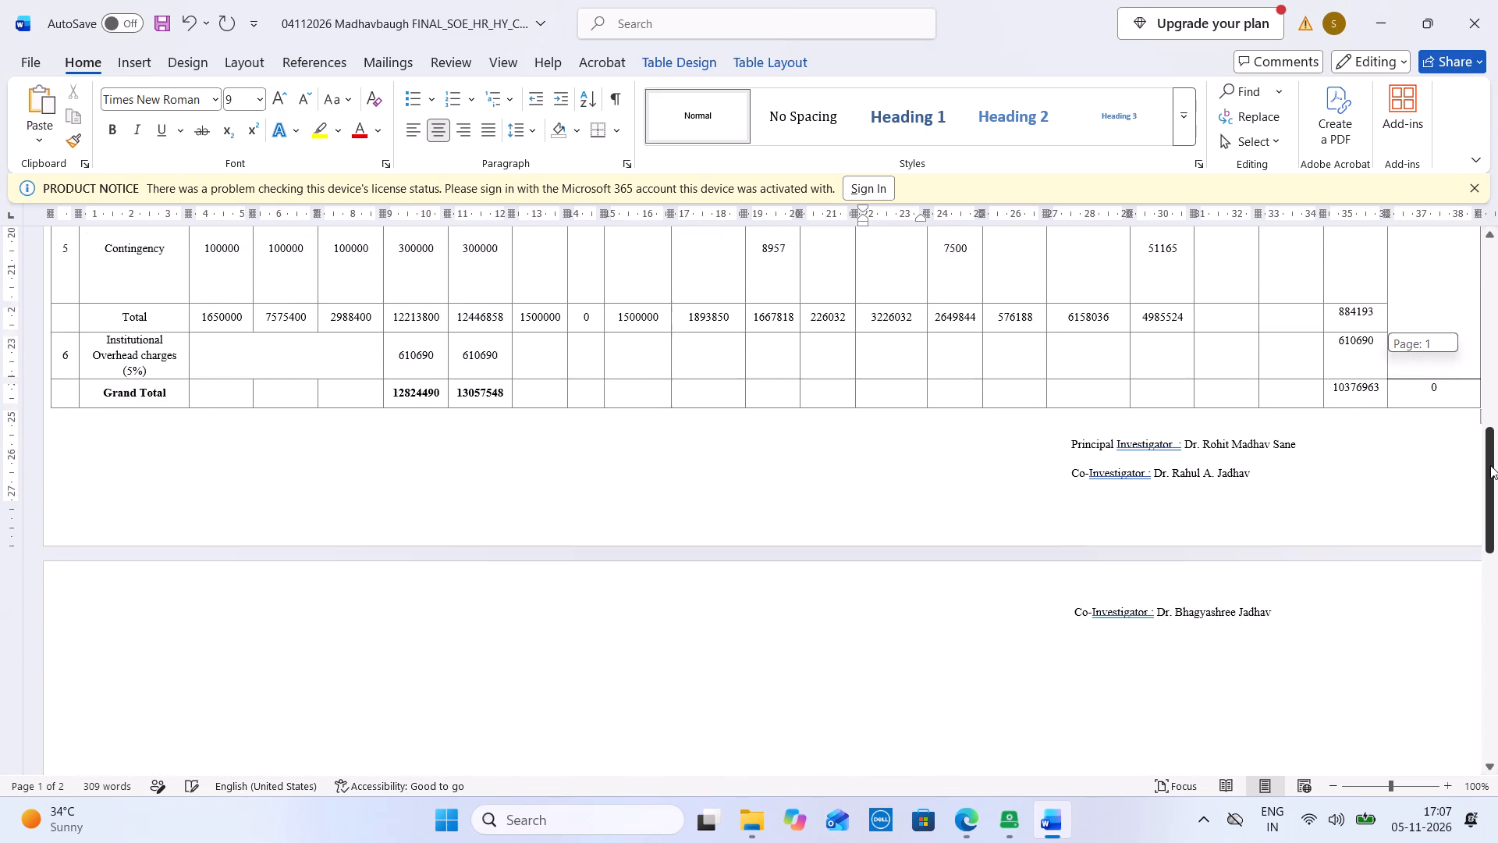
left_click_drag(1490, 465, 1482, 469)
left_click_drag(1496, 478, 1497, 231)
left_click(705, 264)
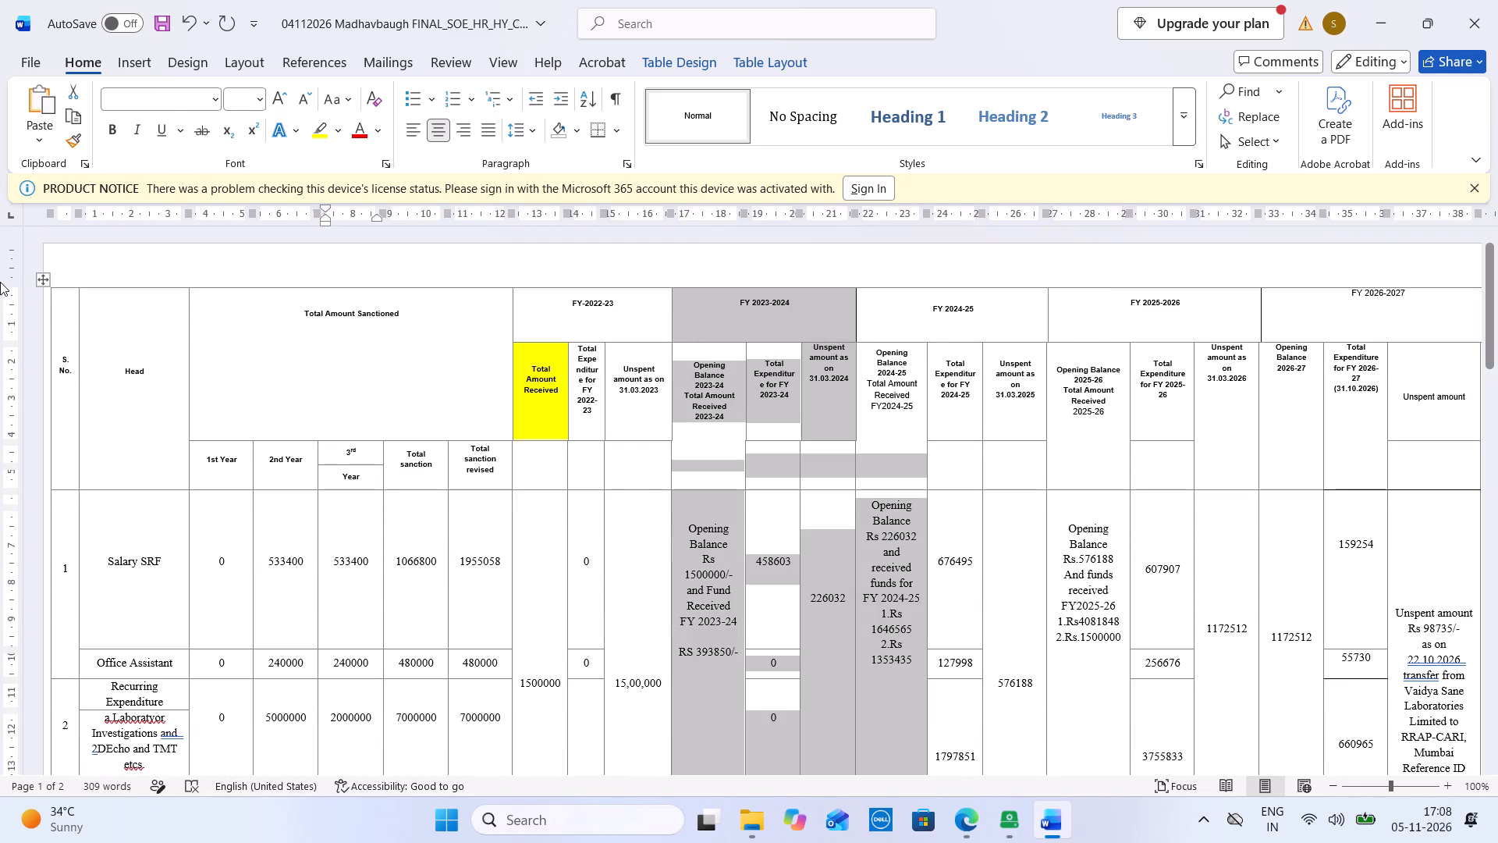
left_click_drag(7, 283, 2, 269)
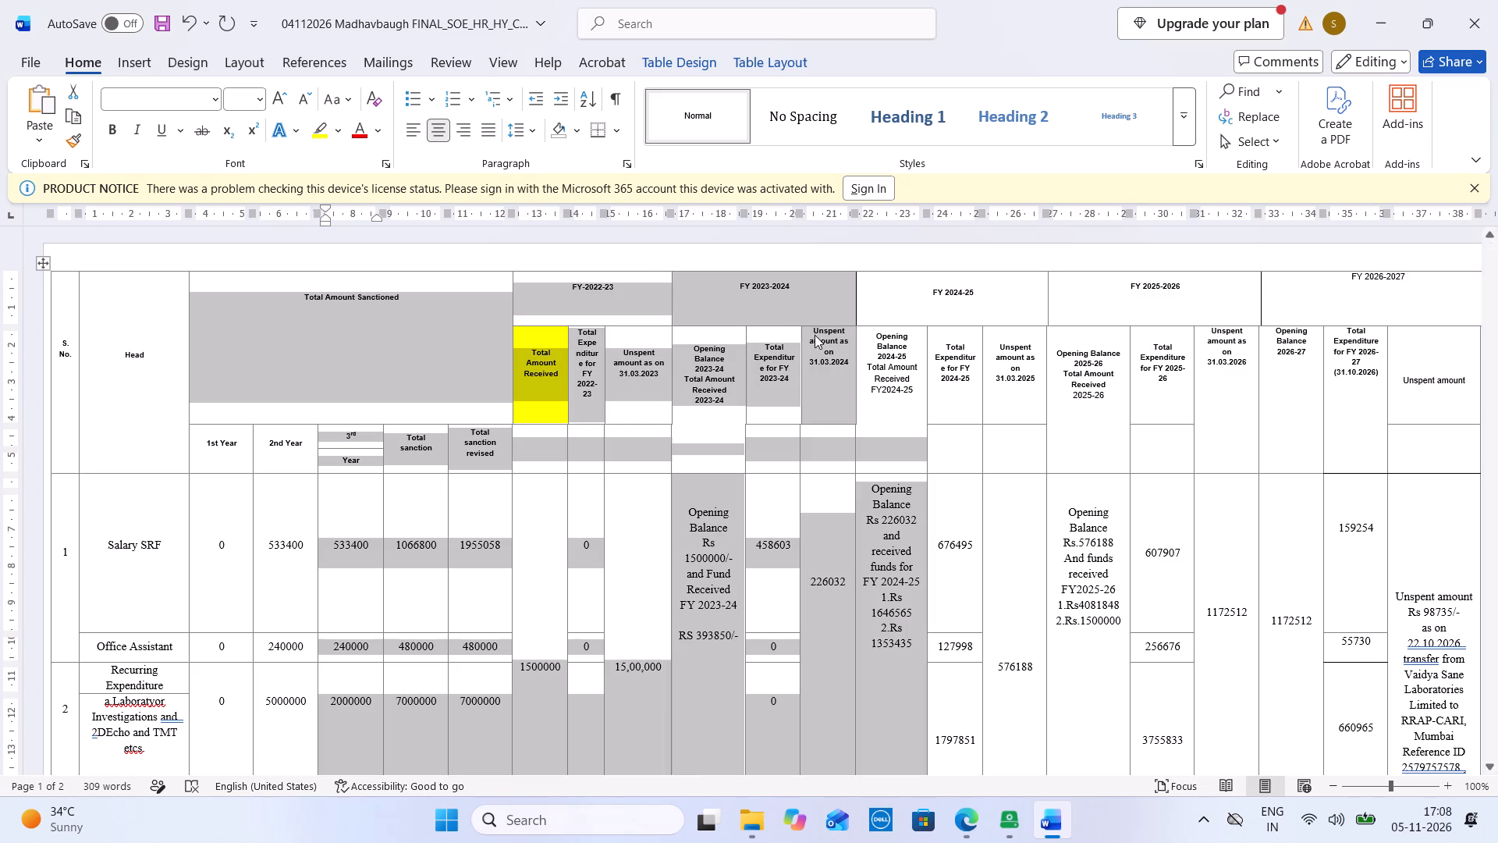
left_click_drag(1486, 283, 1497, 495)
left_click(991, 443)
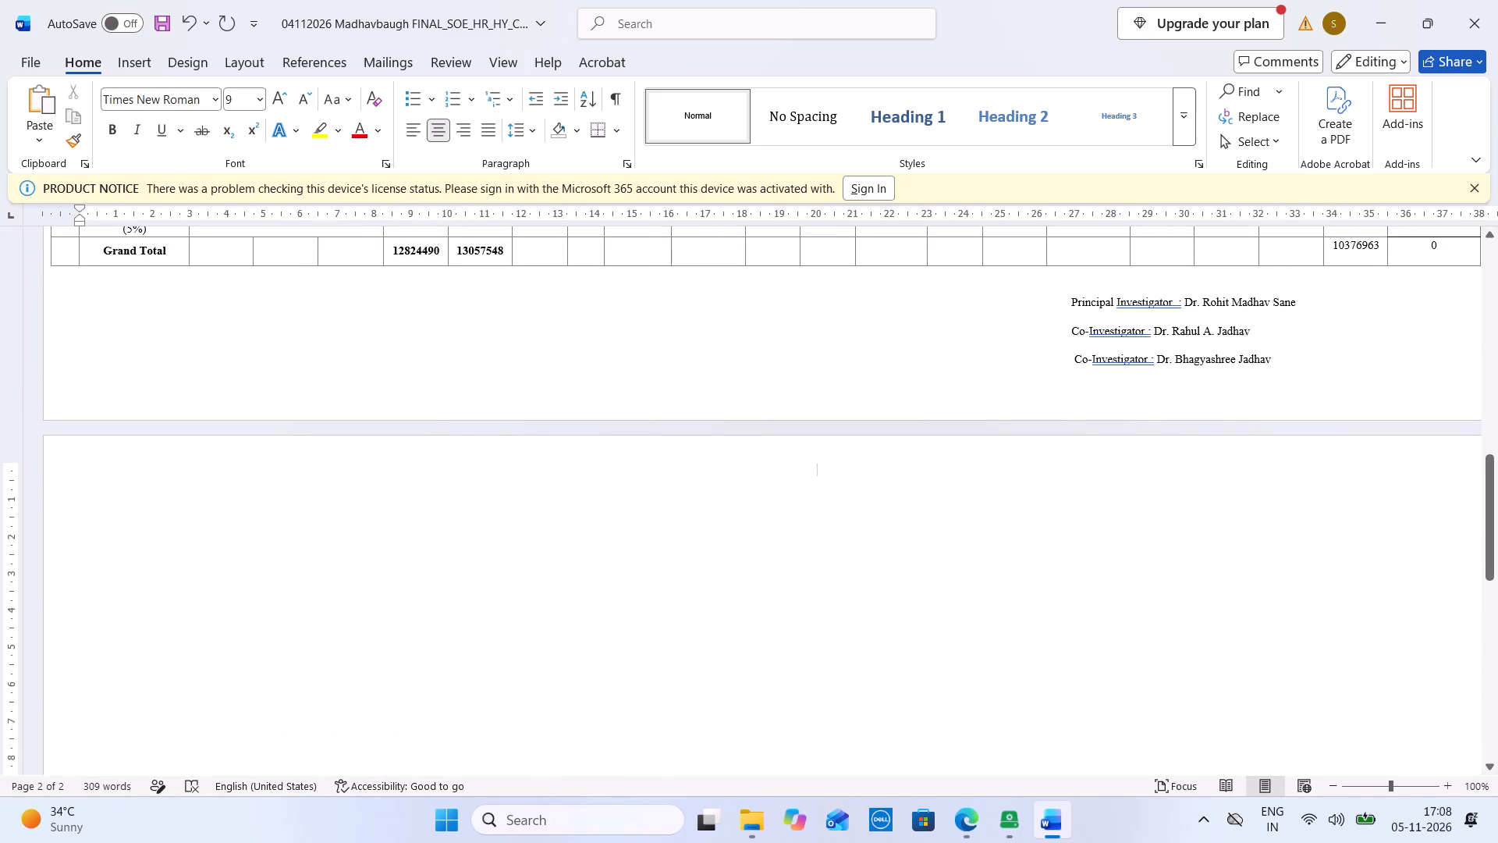
left_click(615, 89)
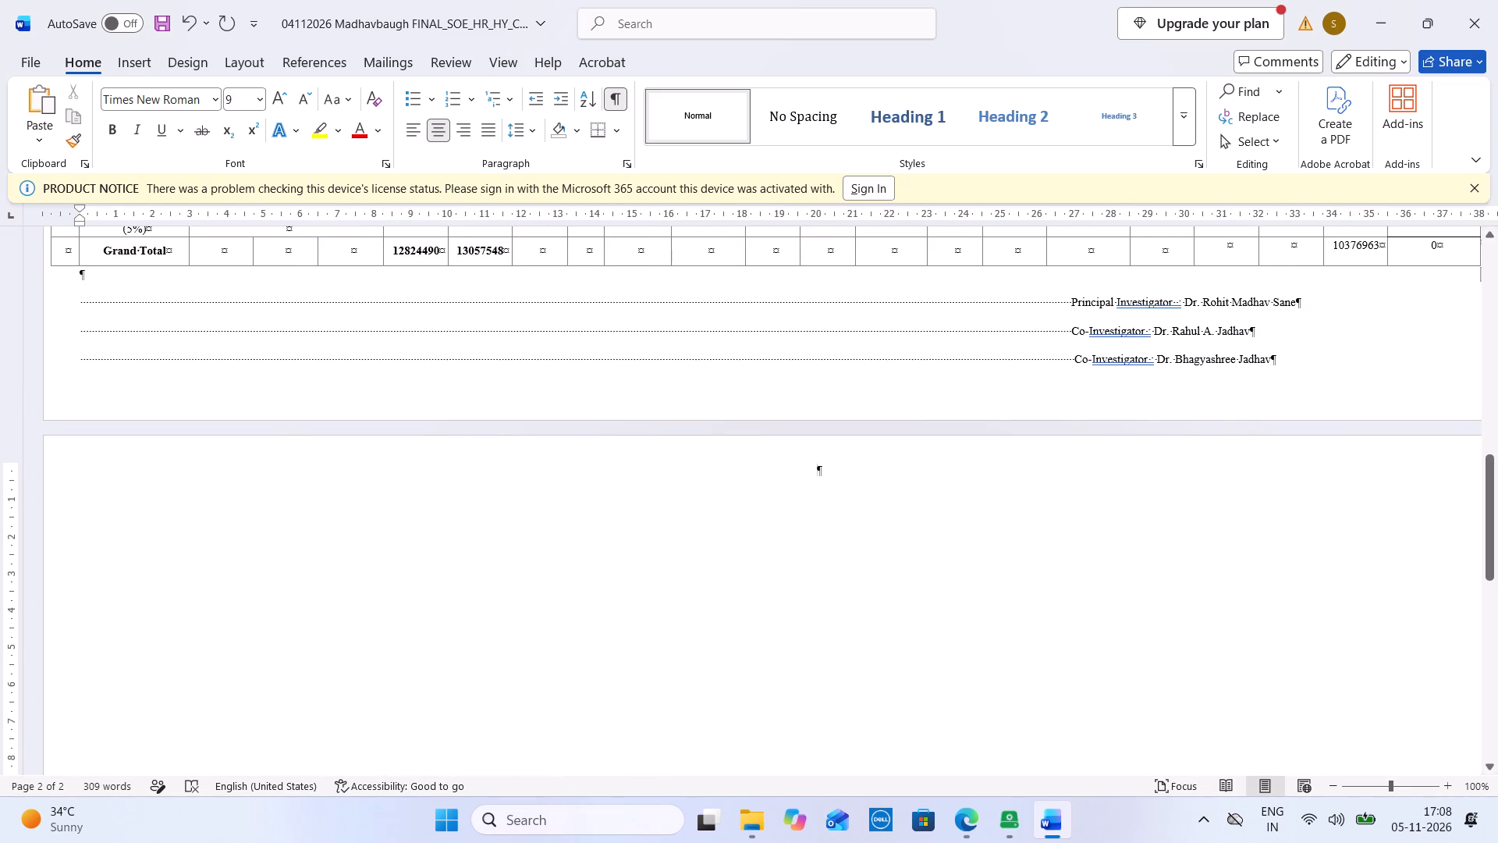
left_click(833, 471)
key("Delete")
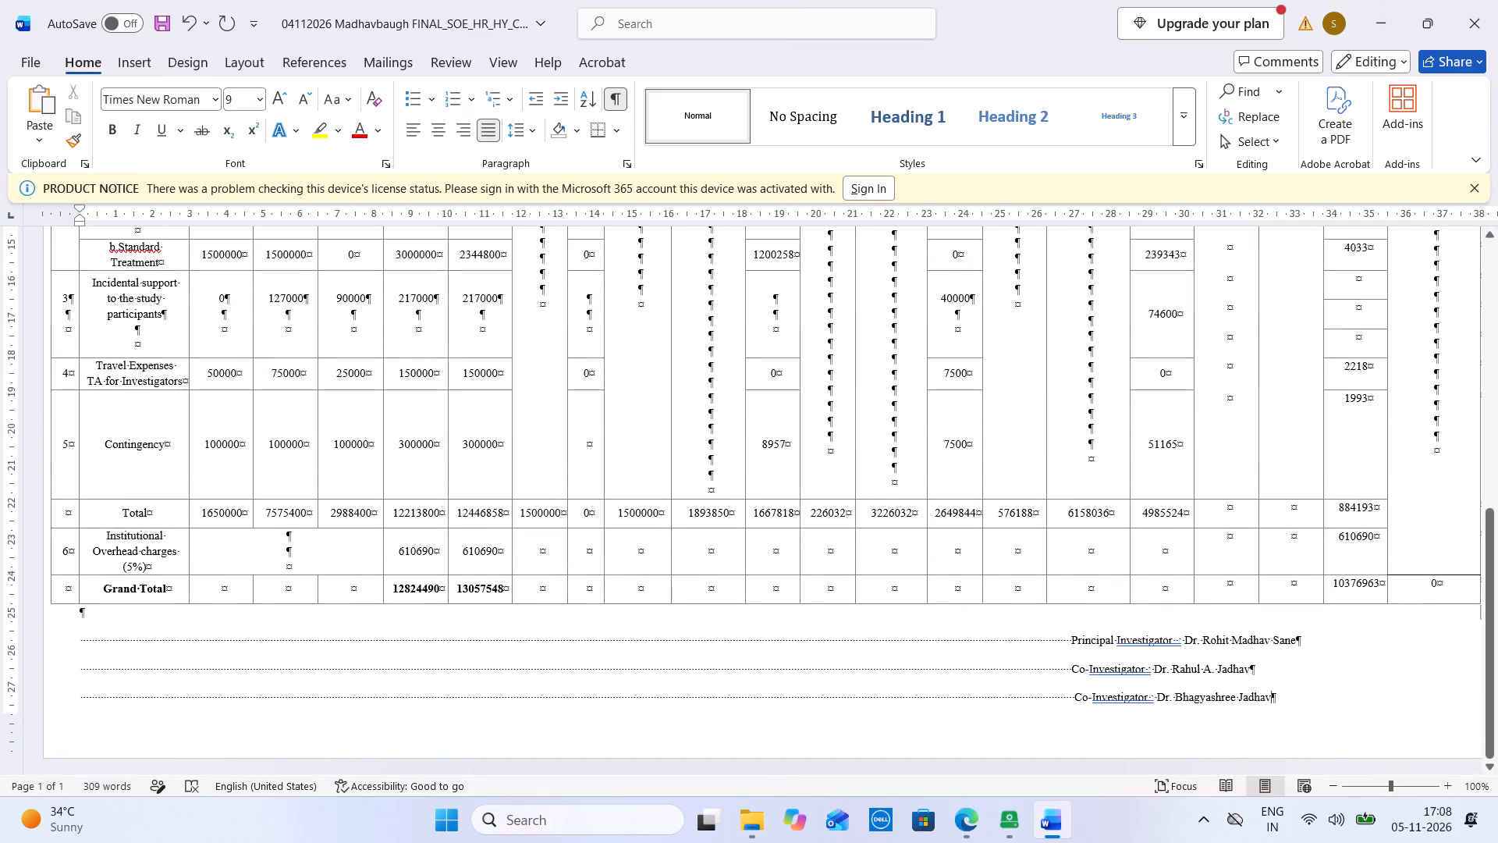
left_click(616, 91)
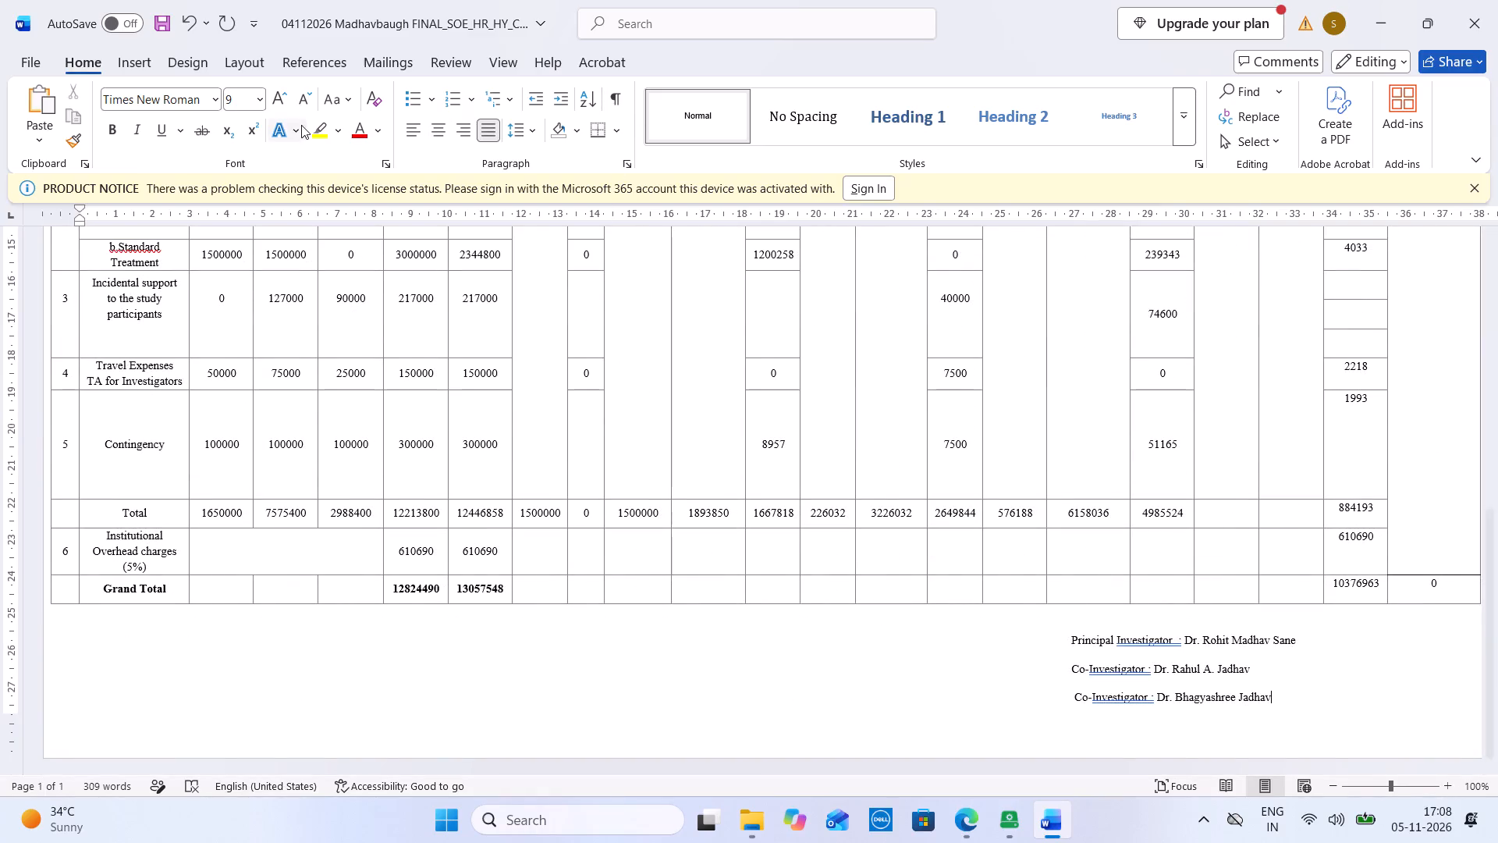
Save the statement as a PDF named 04112026 Madhavbaugh FINAL_SOE_HR_HY_CAD in Downloads, and close the PDF after it opens.
left_click(41, 63)
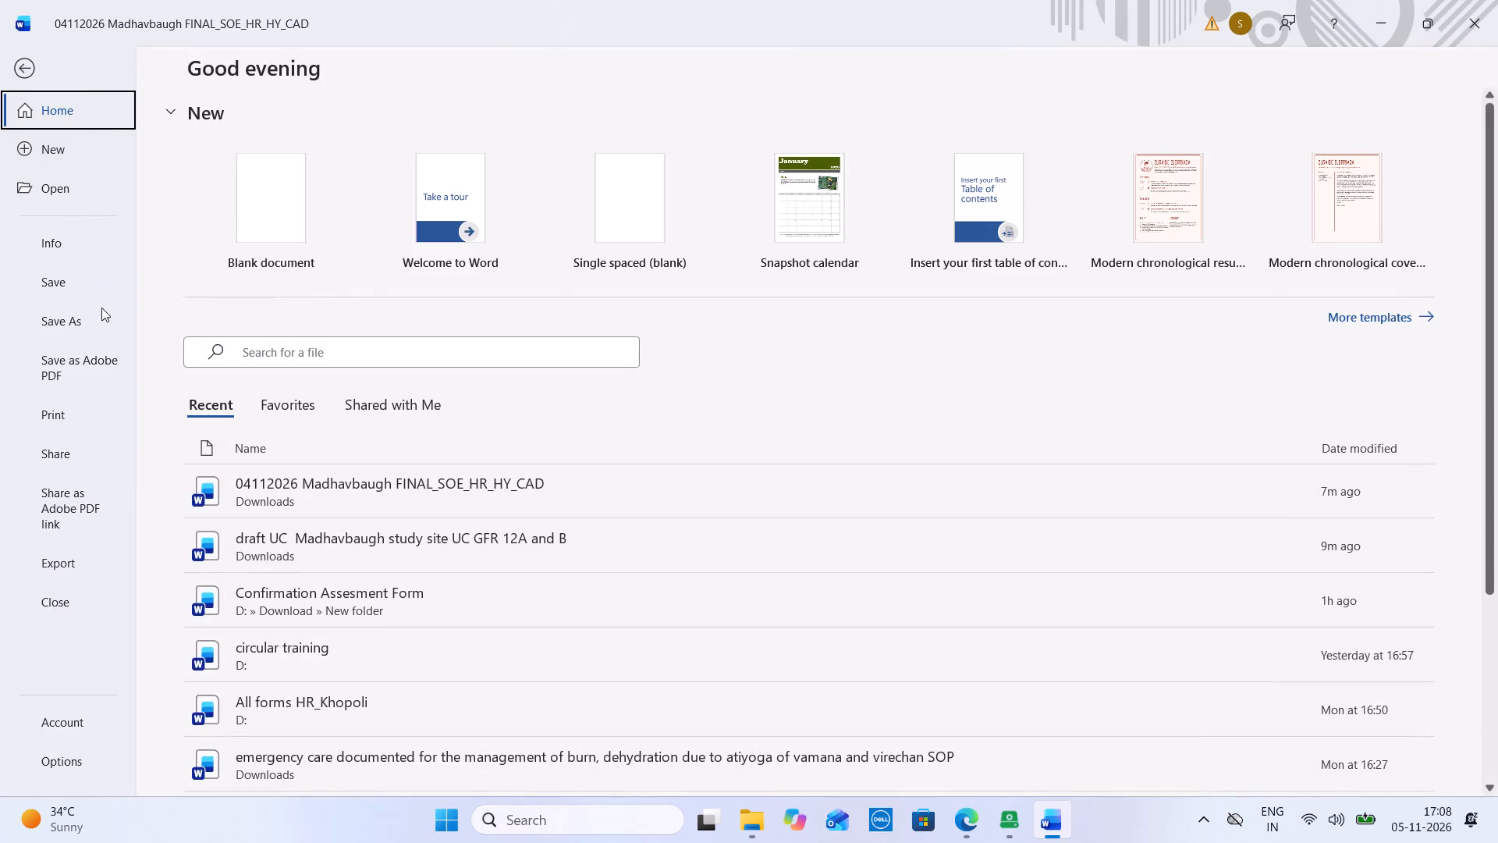
left_click(93, 316)
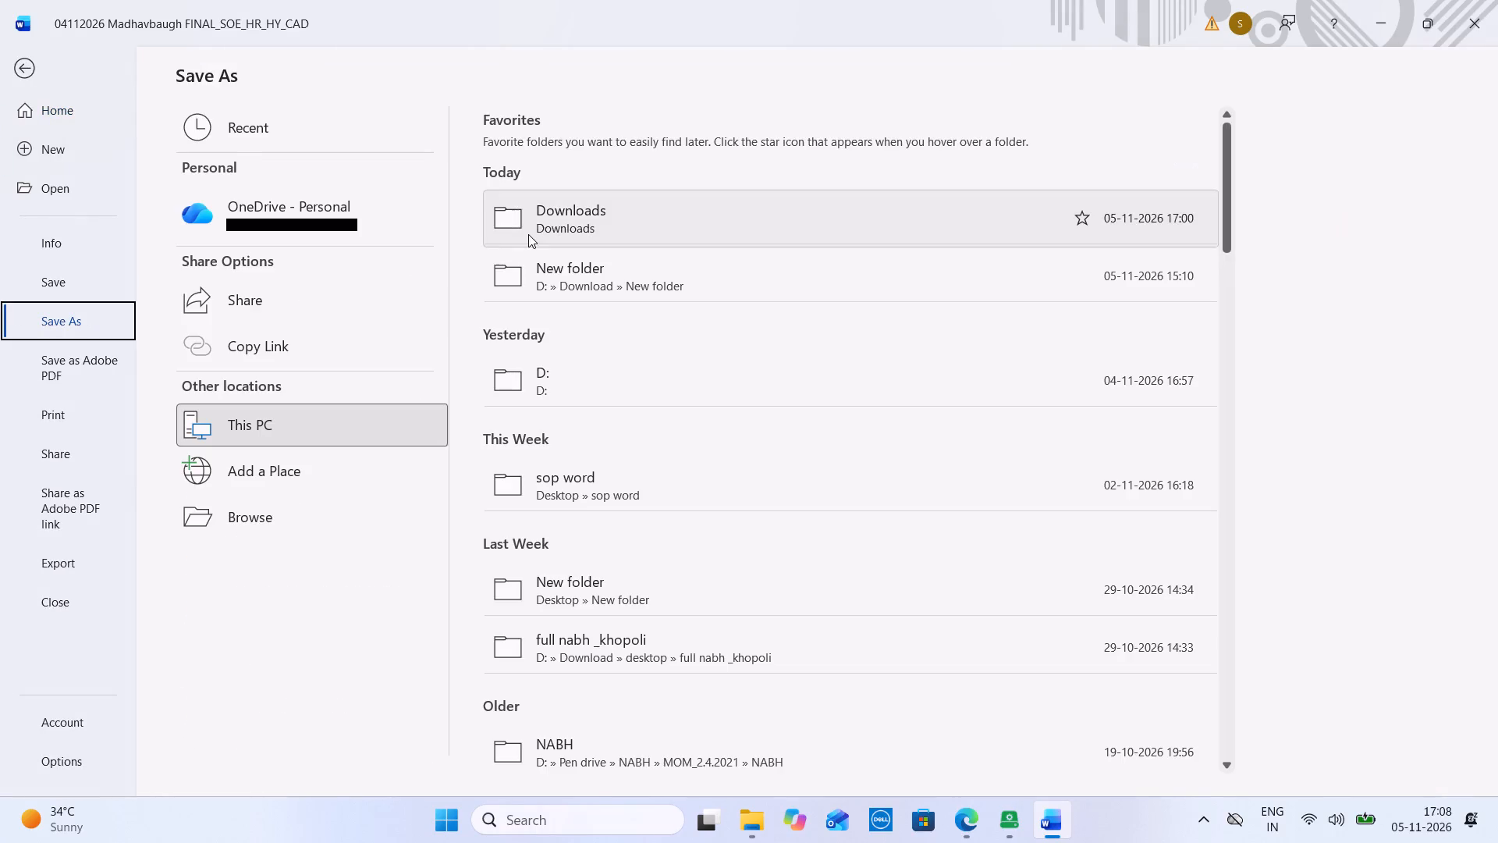
left_click(528, 234)
left_click(215, 343)
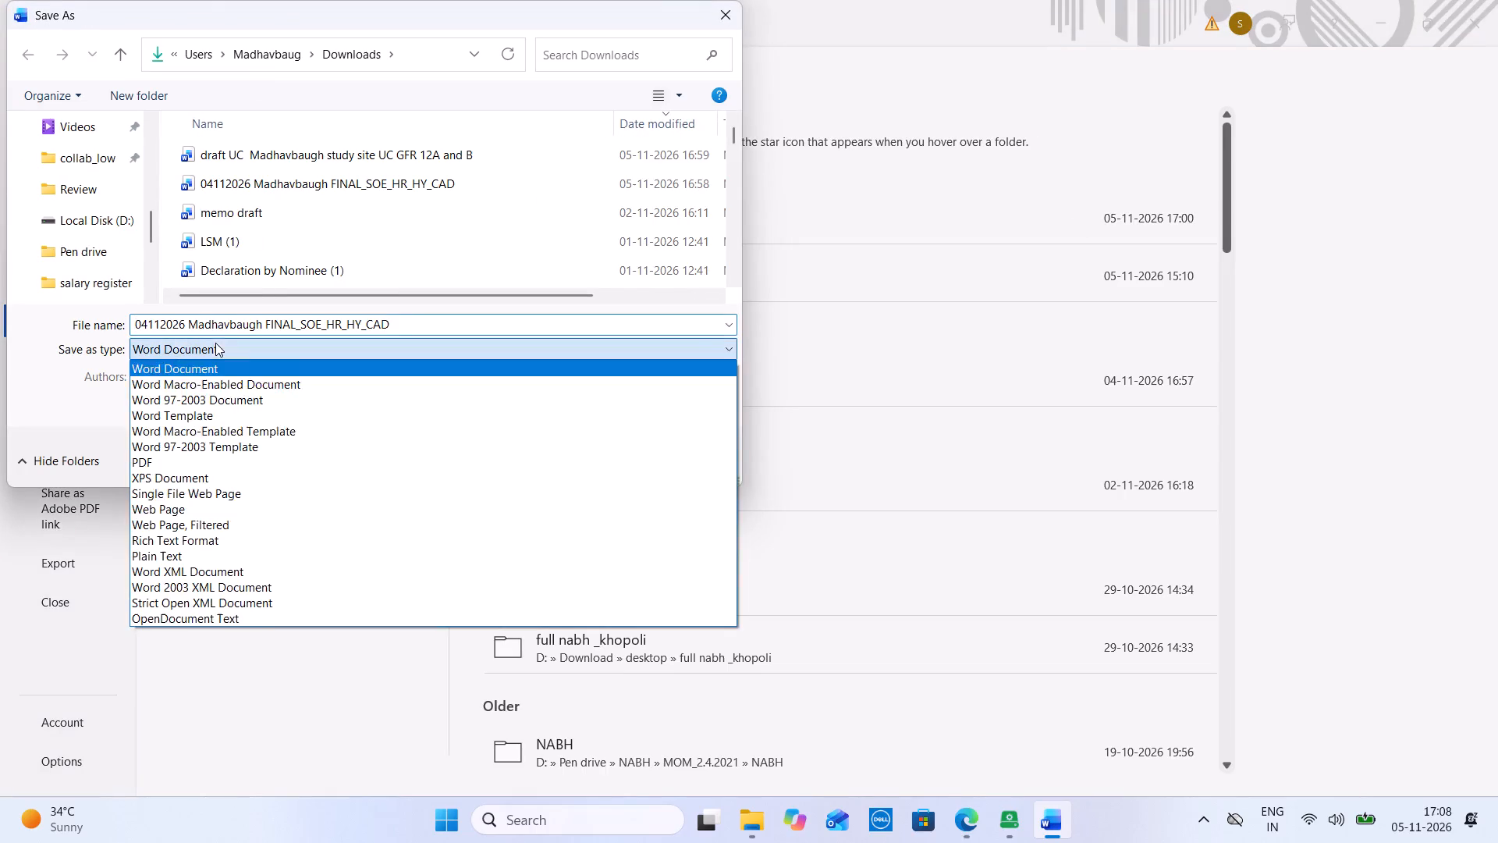
left_click(180, 449)
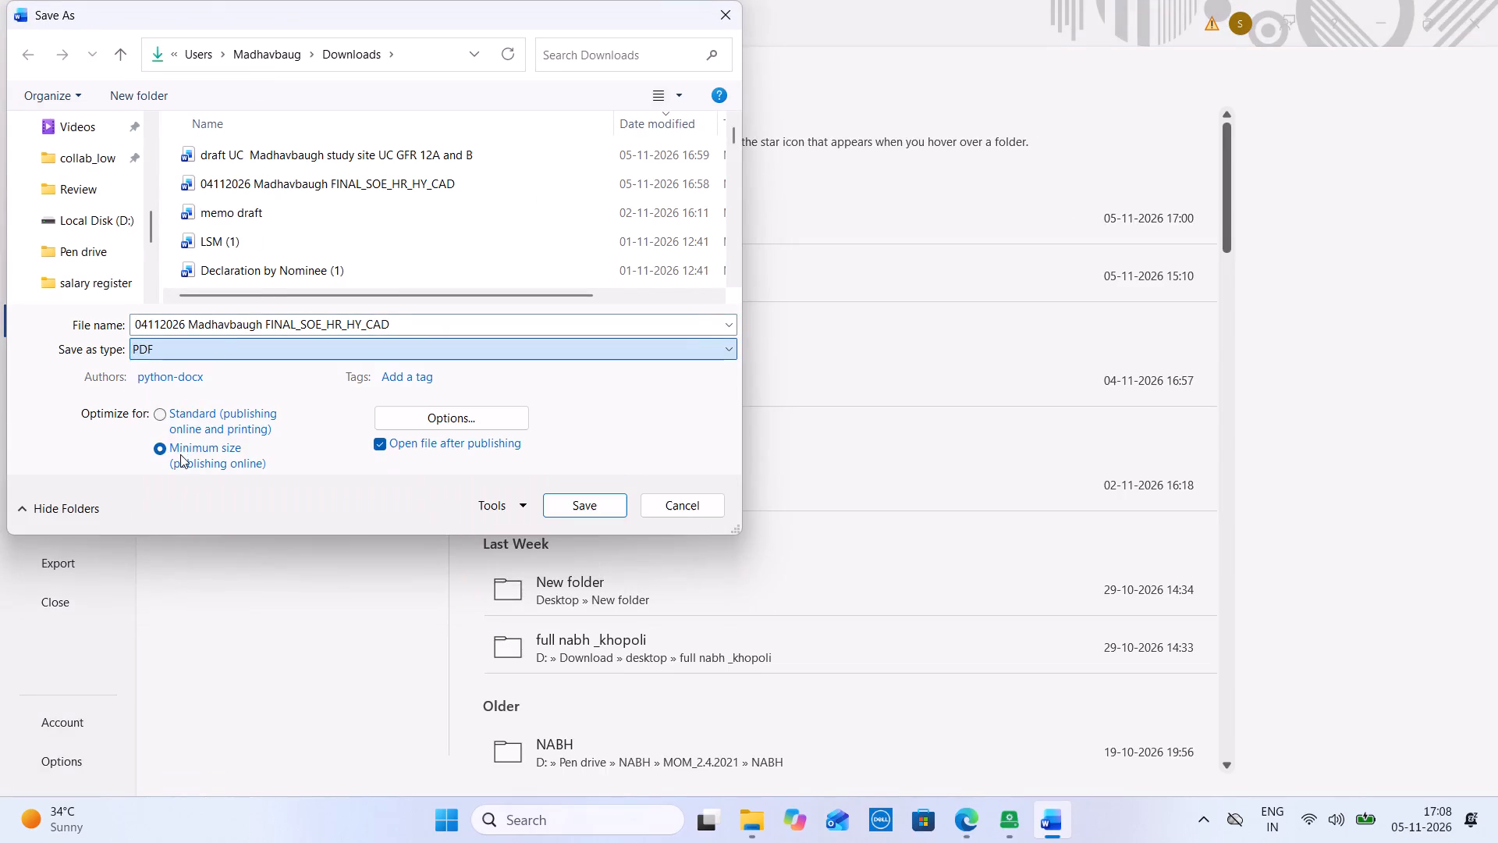
left_click(151, 190)
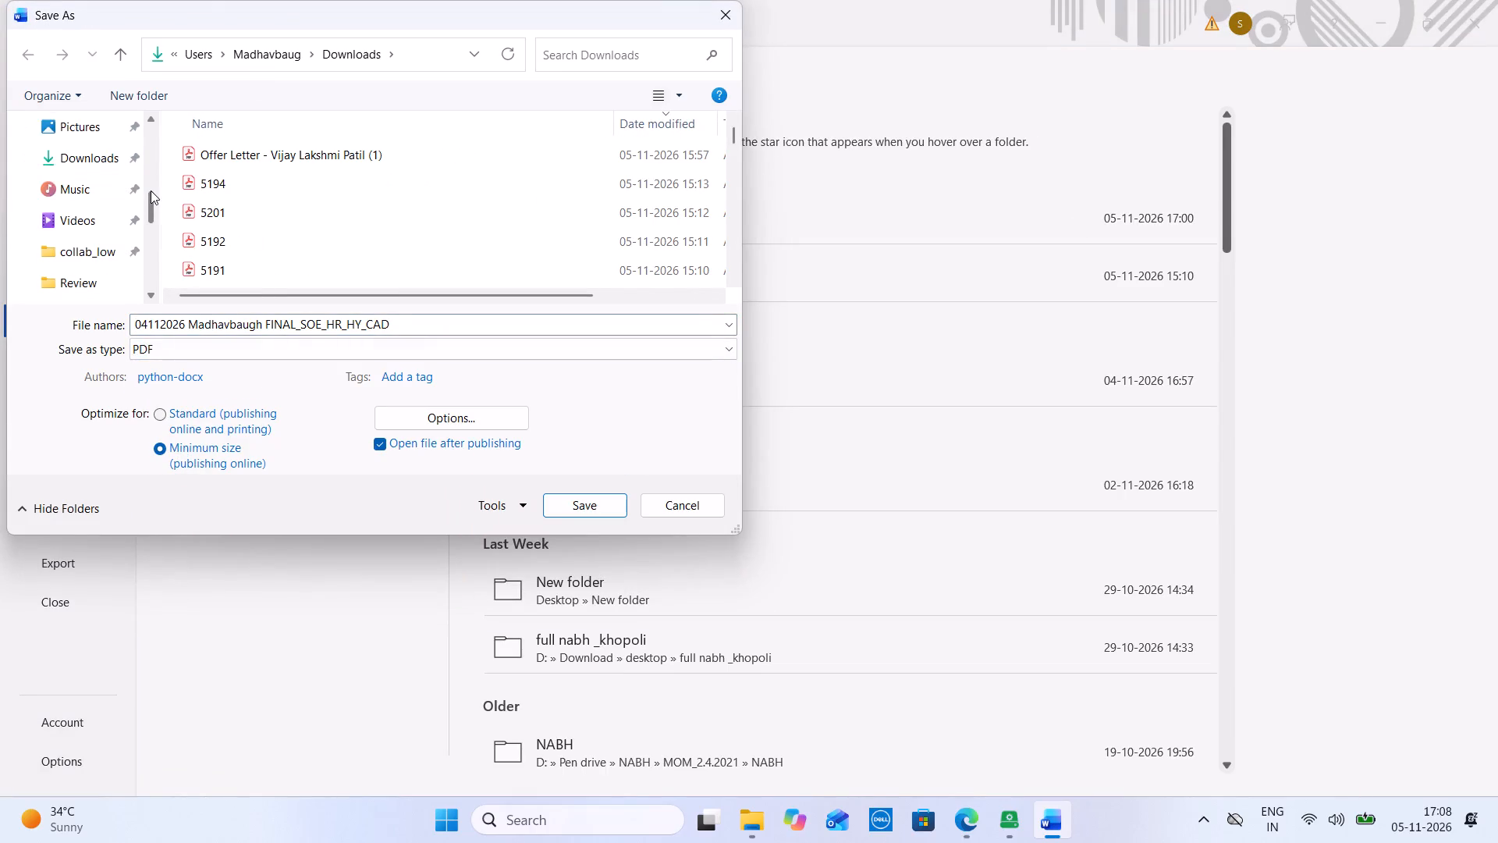
left_click(151, 190)
left_click(115, 278)
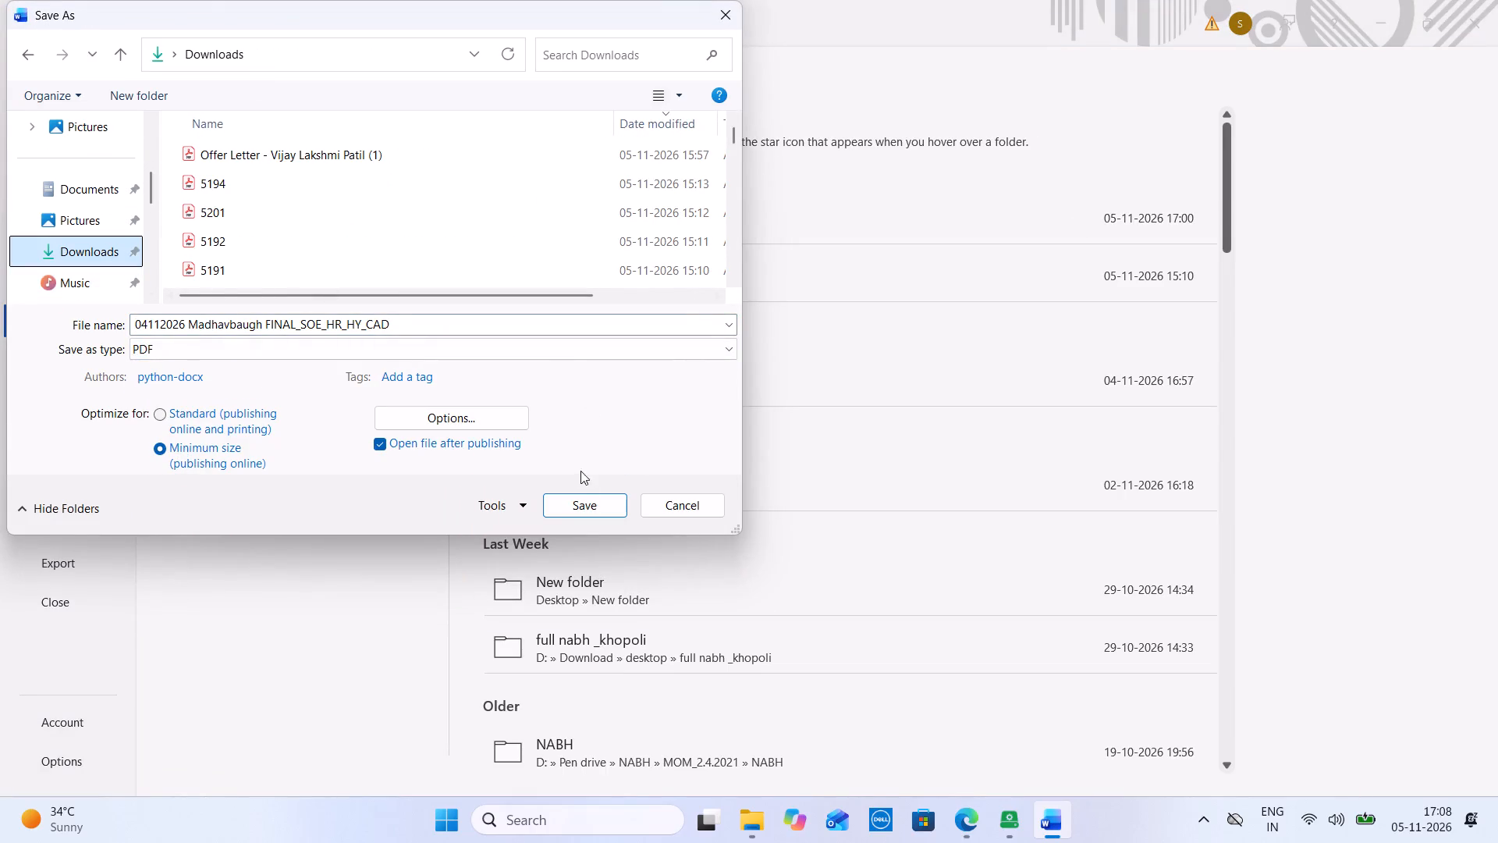
left_click(588, 500)
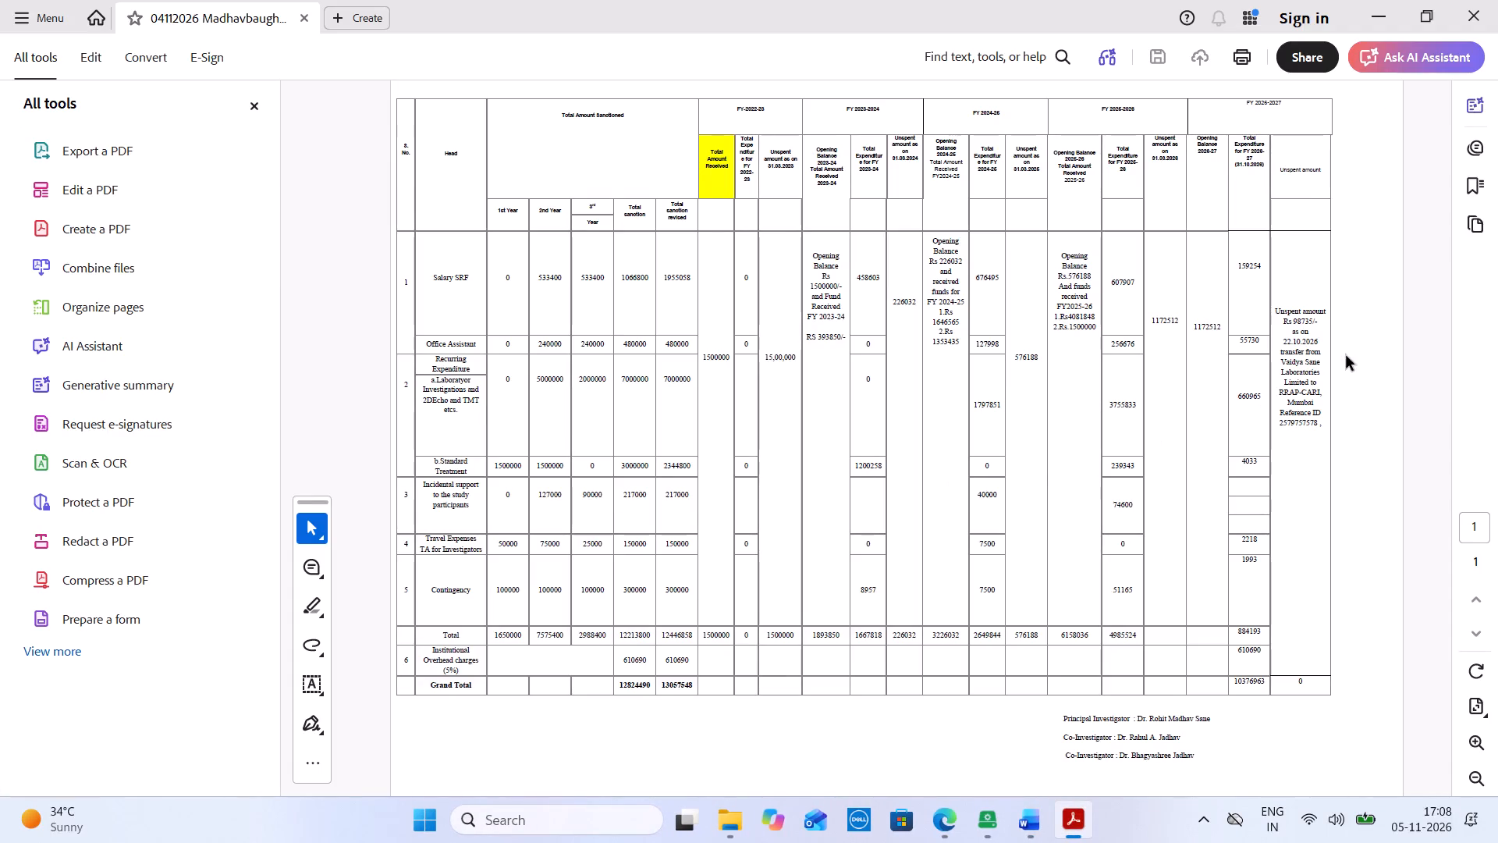
left_click(1497, 0)
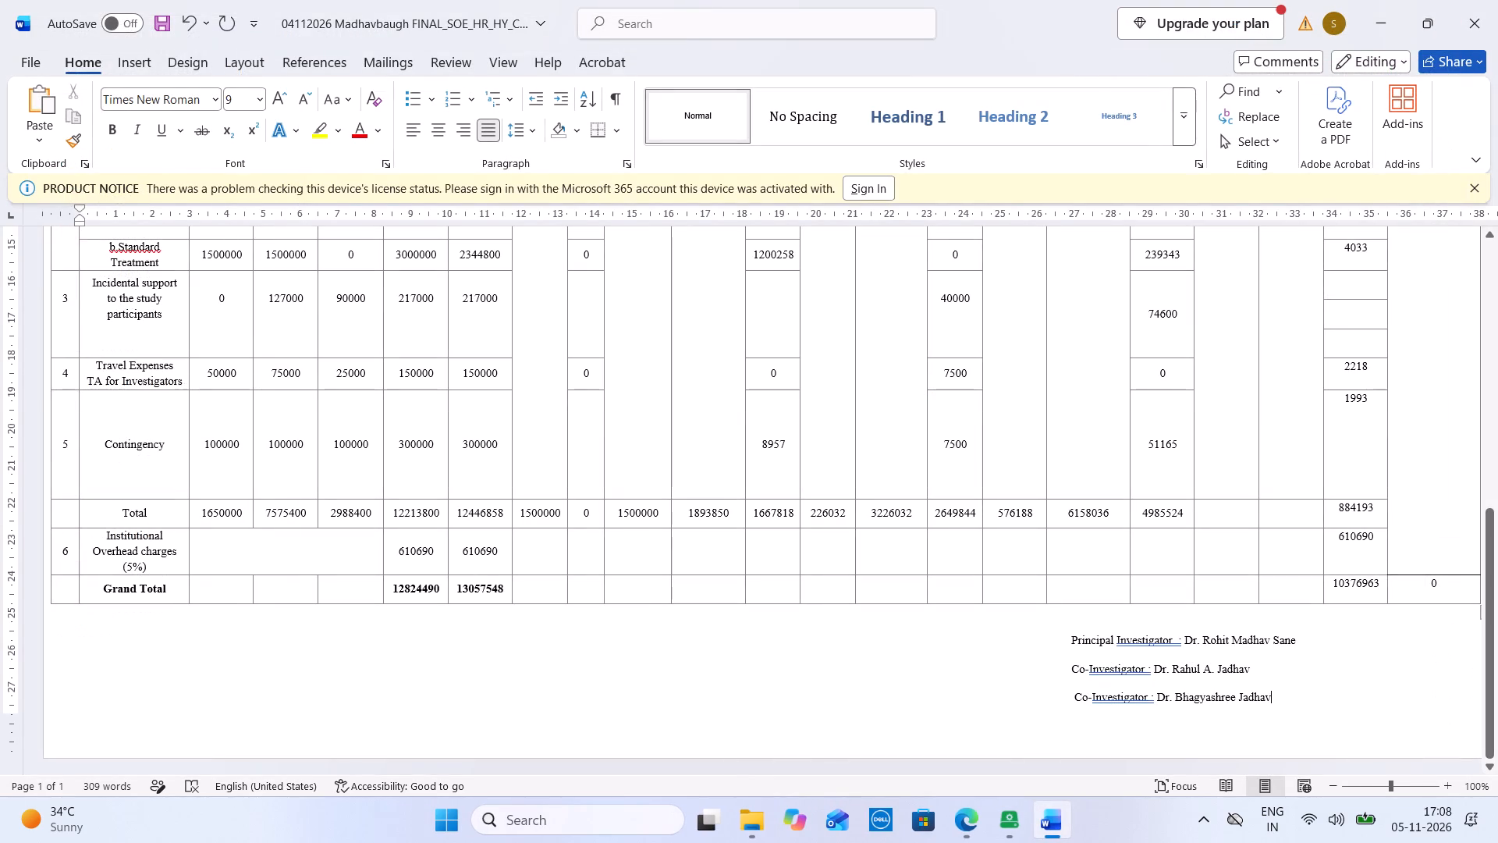
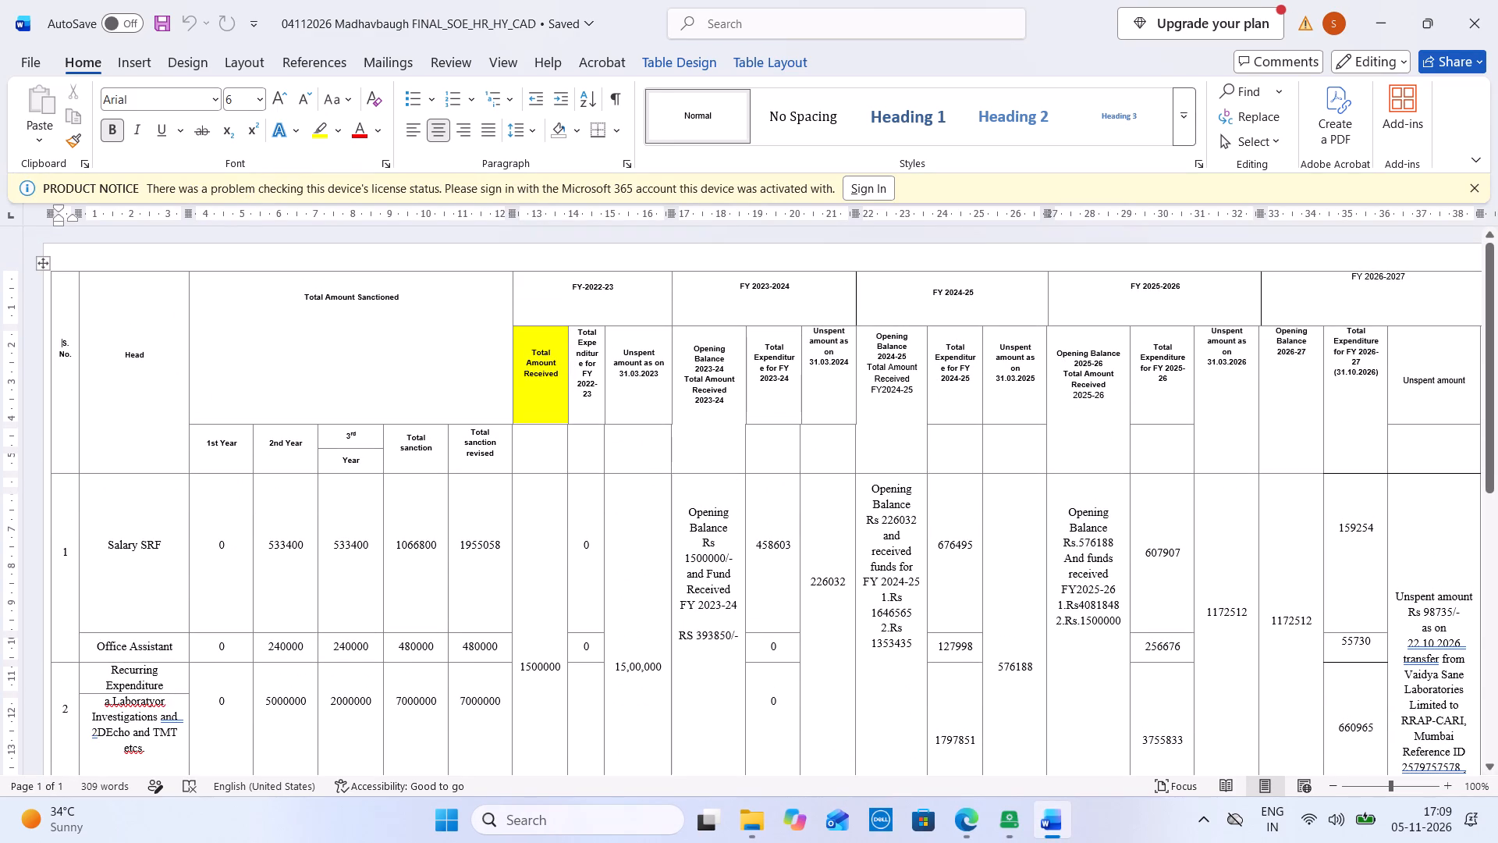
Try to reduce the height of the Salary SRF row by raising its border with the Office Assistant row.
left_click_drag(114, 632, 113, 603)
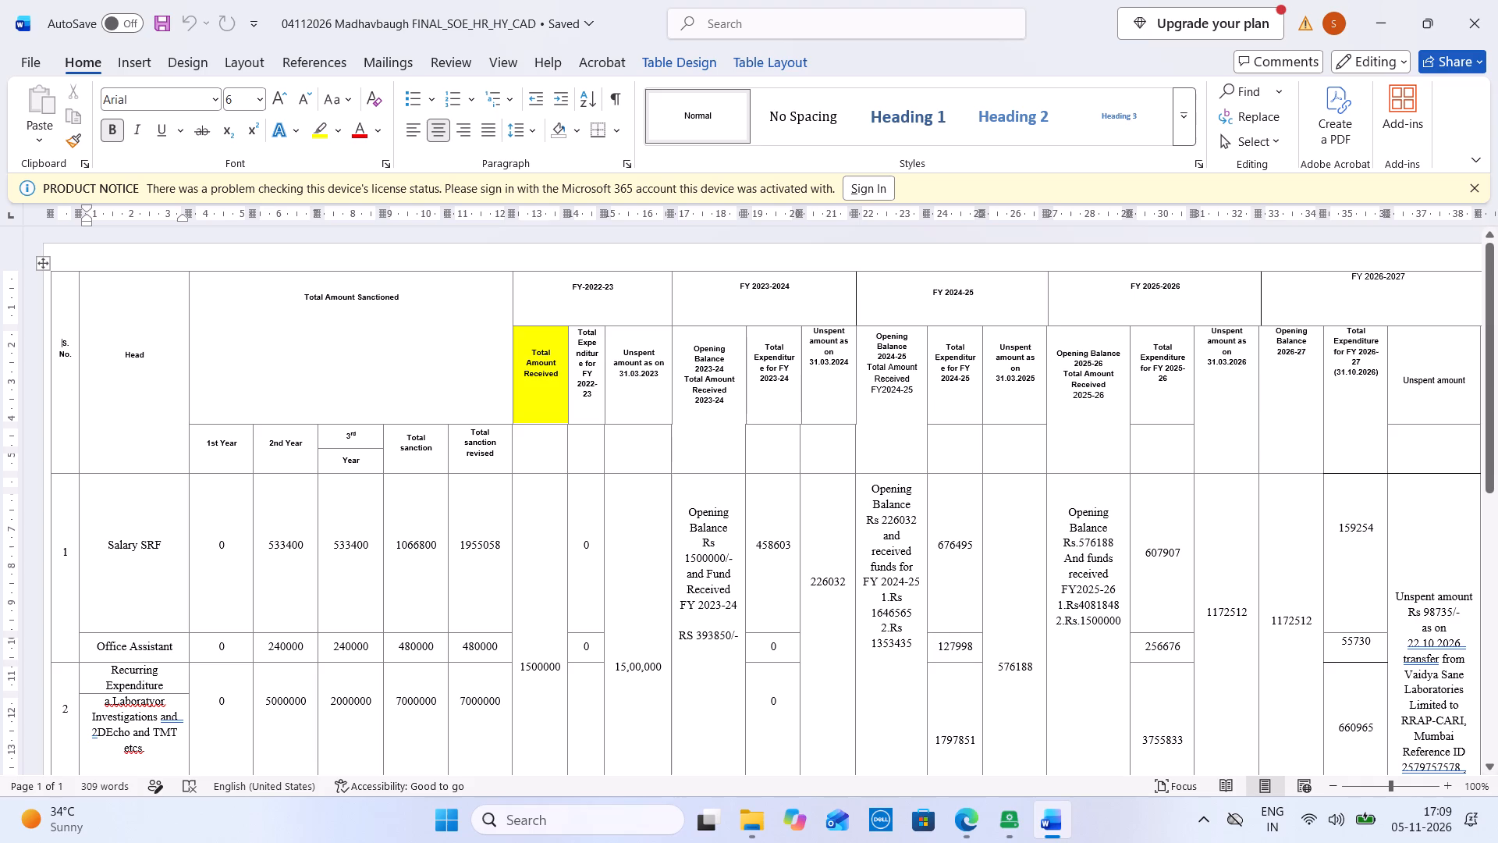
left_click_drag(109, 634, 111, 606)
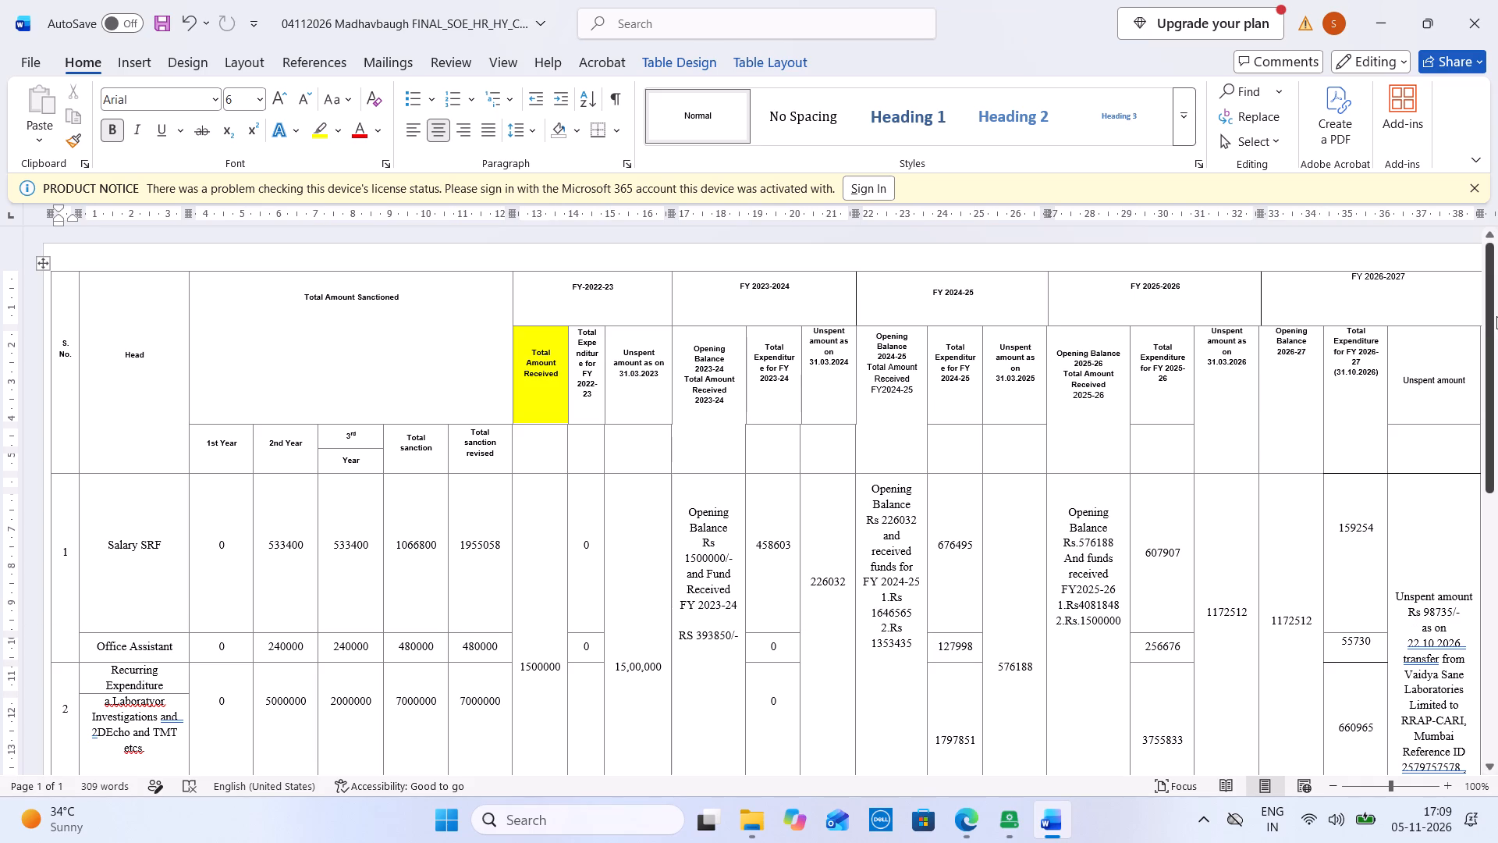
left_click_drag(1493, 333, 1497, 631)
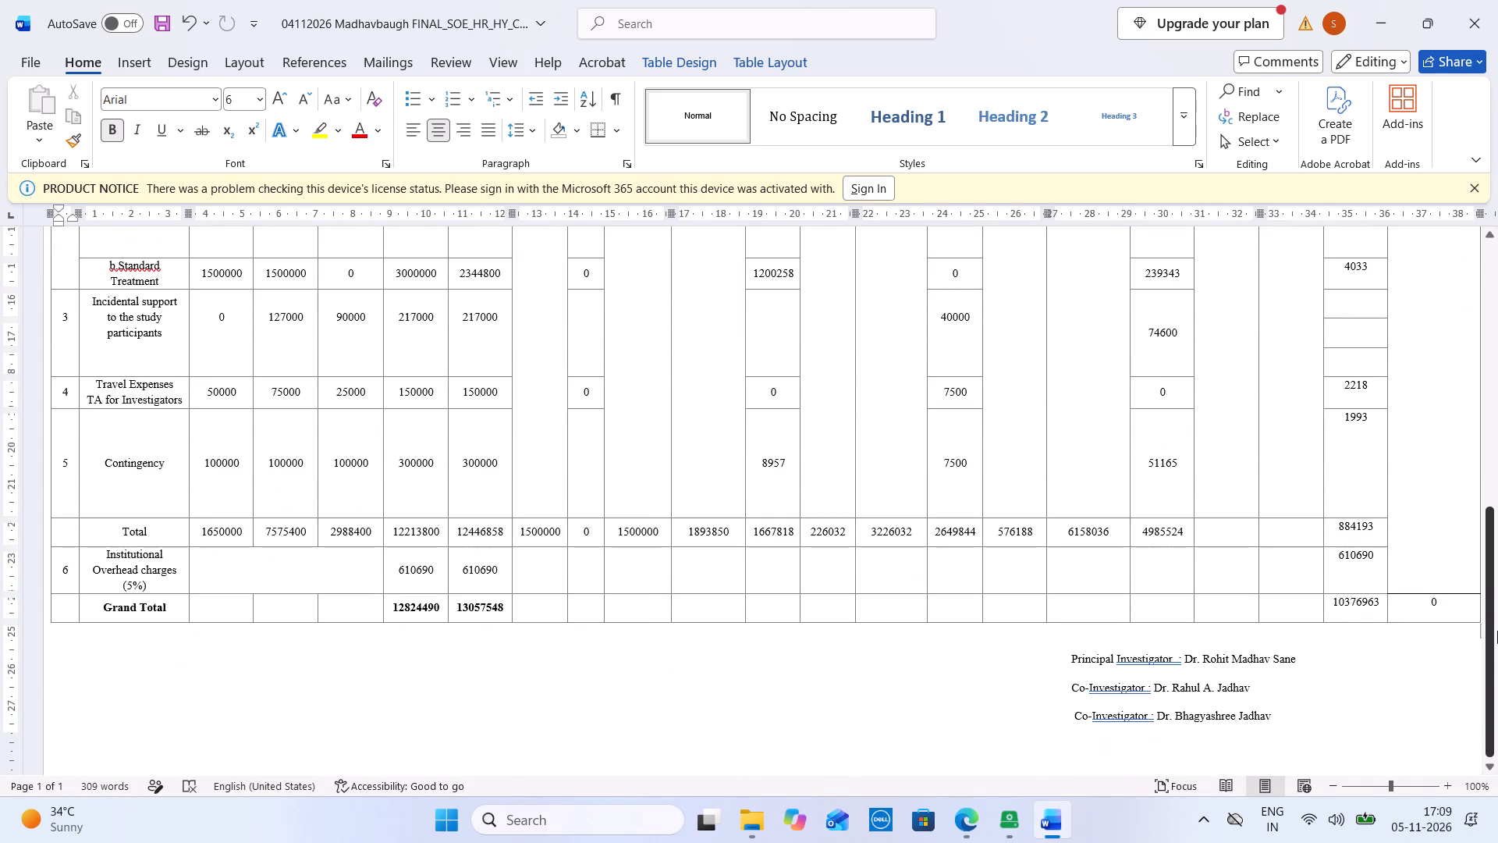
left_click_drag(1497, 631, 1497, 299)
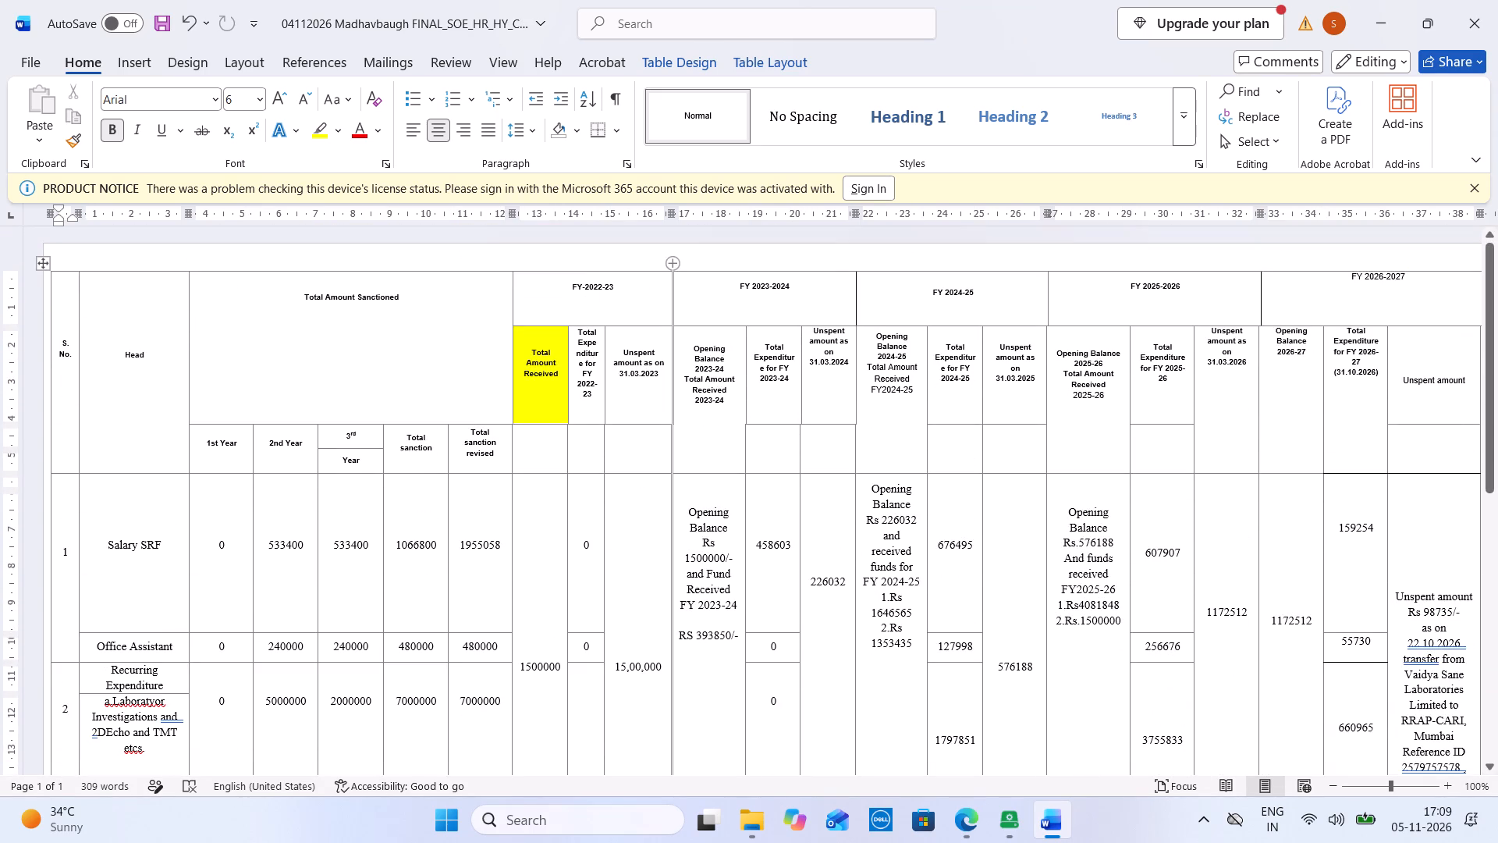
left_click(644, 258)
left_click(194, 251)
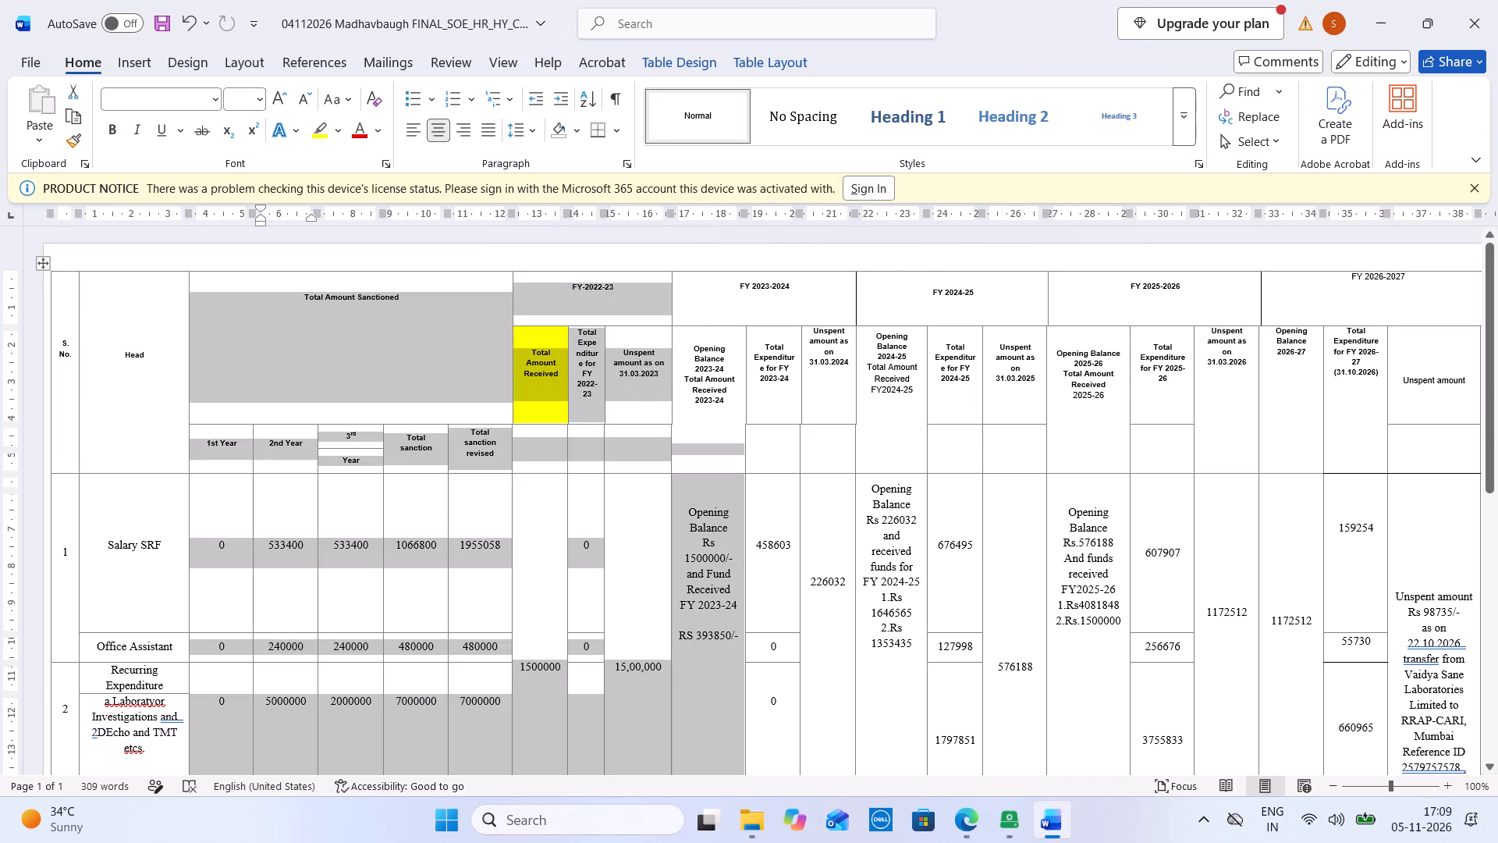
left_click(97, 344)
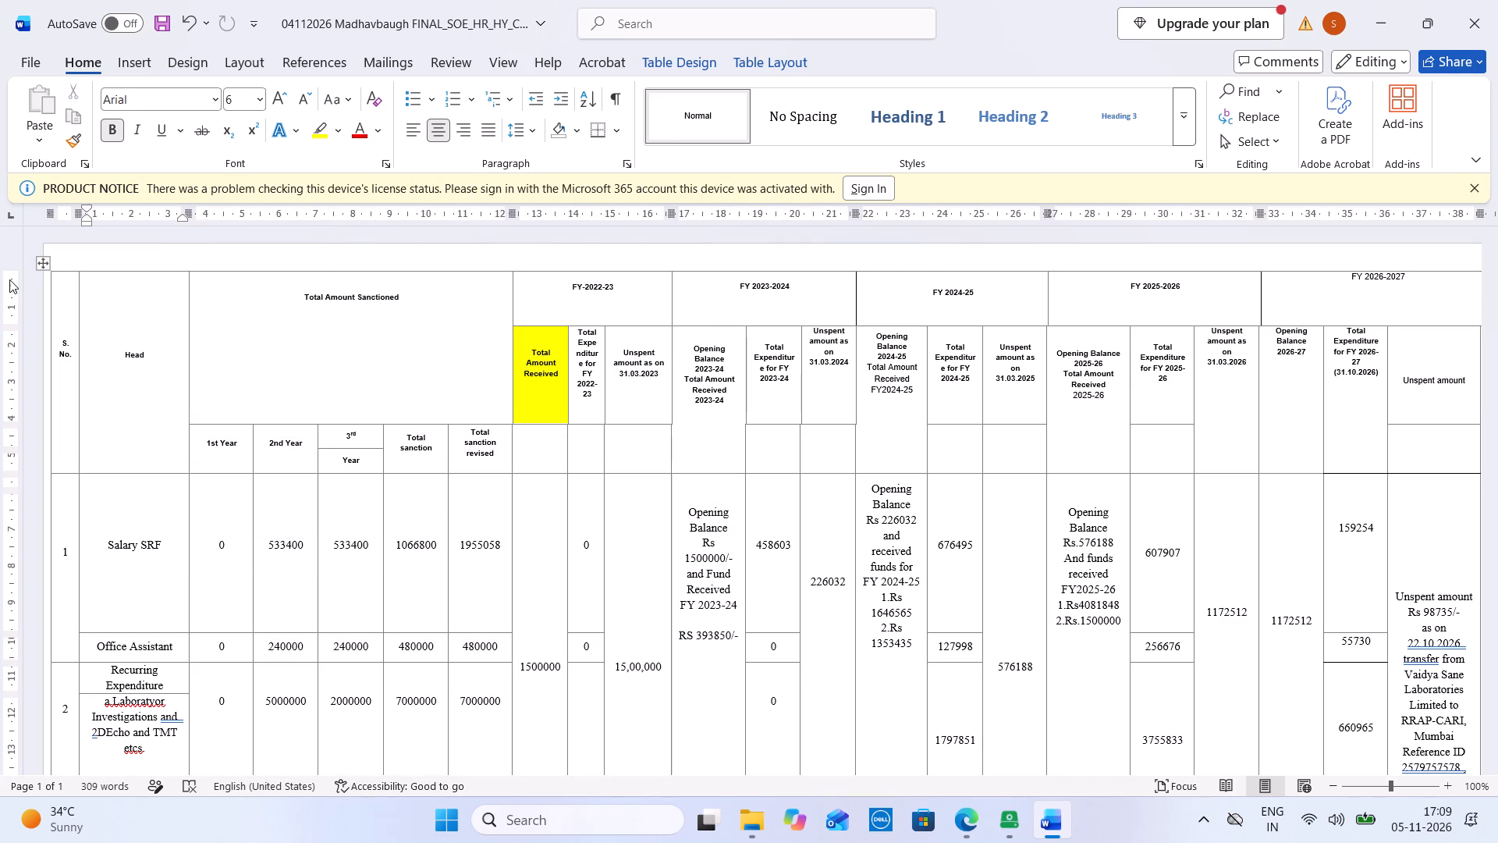
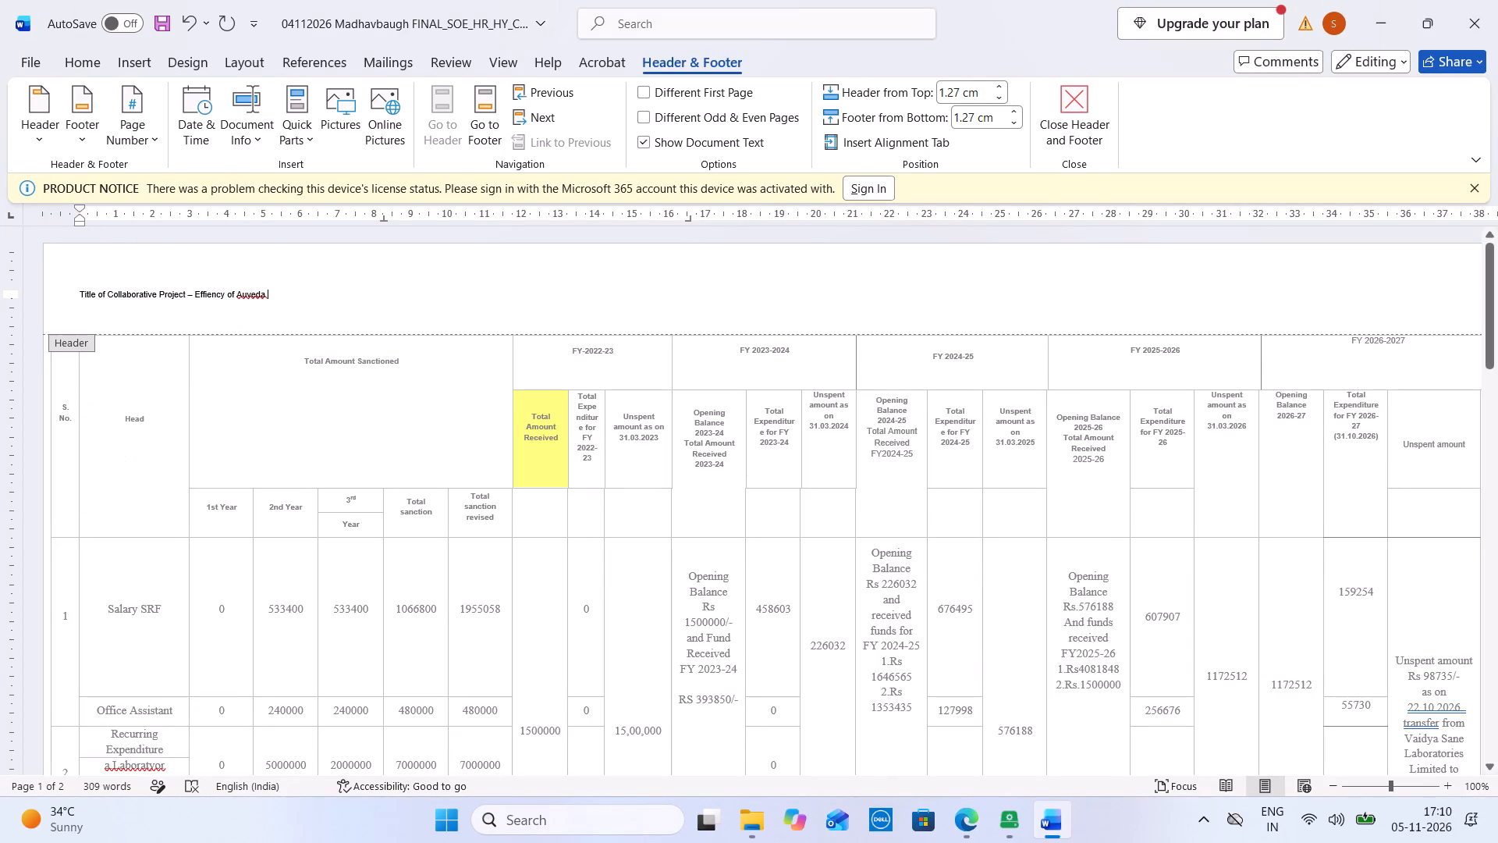
Correct the misspelled last word of the collaborative project title in the page header, retyping it to begin with "Ayu".
left_click(273, 297)
key("BackSpace")
key("BackSpace")
key("BackSpace")
key("BackSpace")
key("BackSpace")
key("BackSpace")
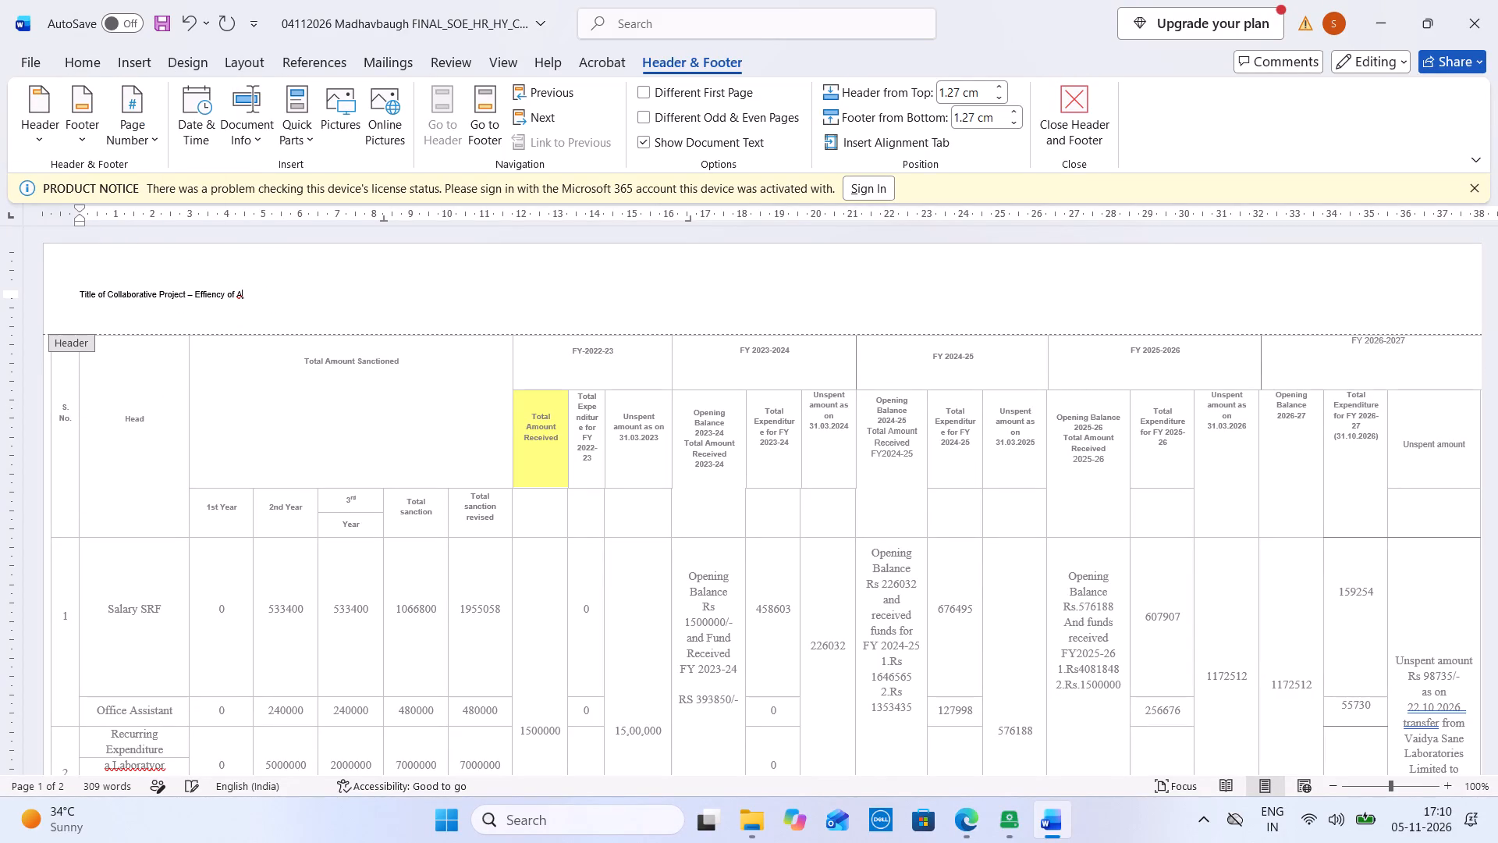
type("yure")
key("BackSpace")
key("BackSpace")
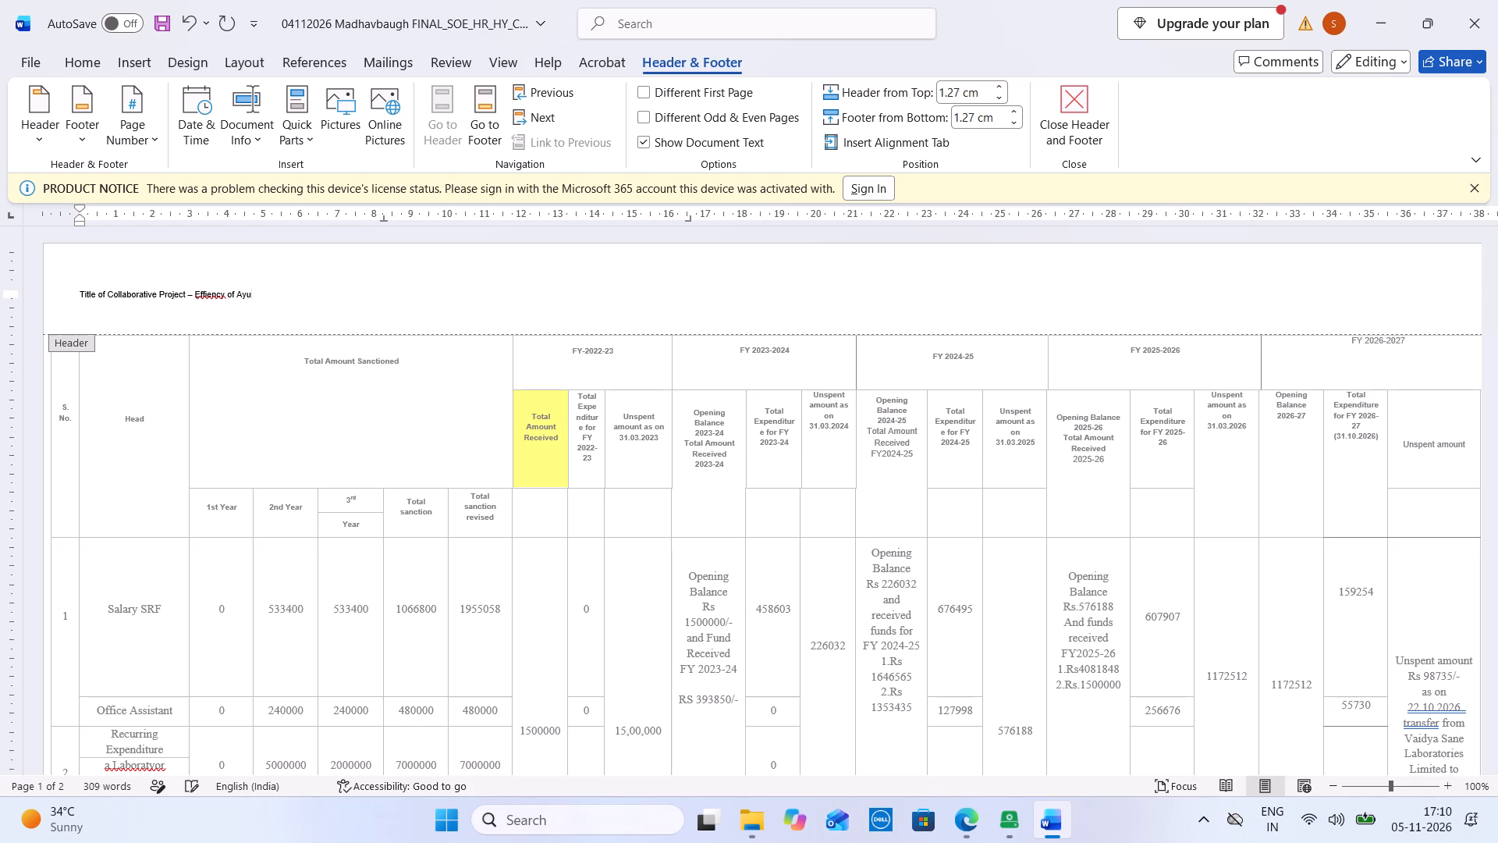
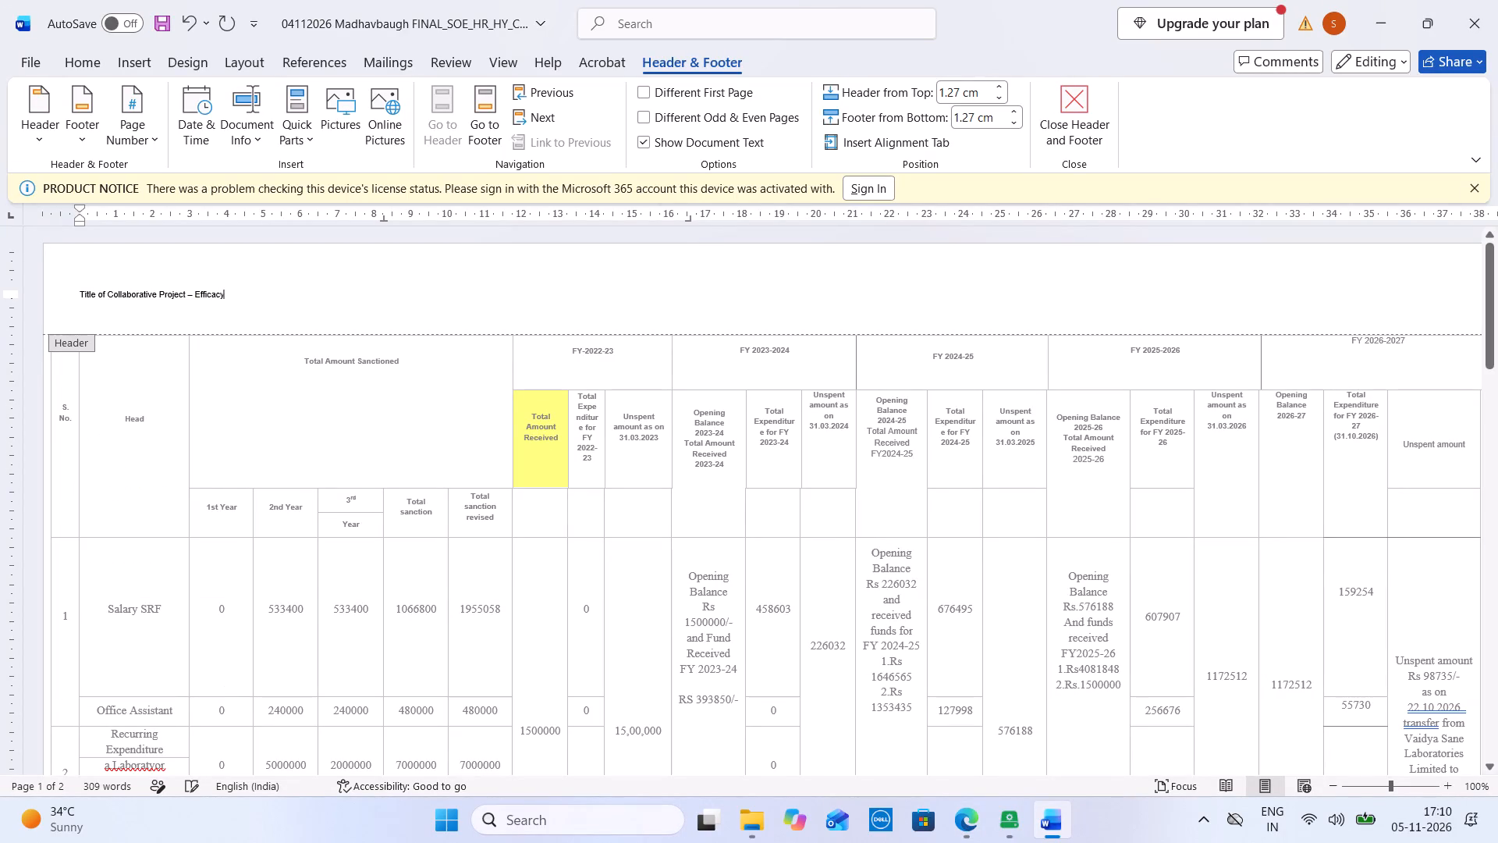
Place the insertion point after "Efficacy" at the end of the collaborative project title in the page header.
left_click(250, 294)
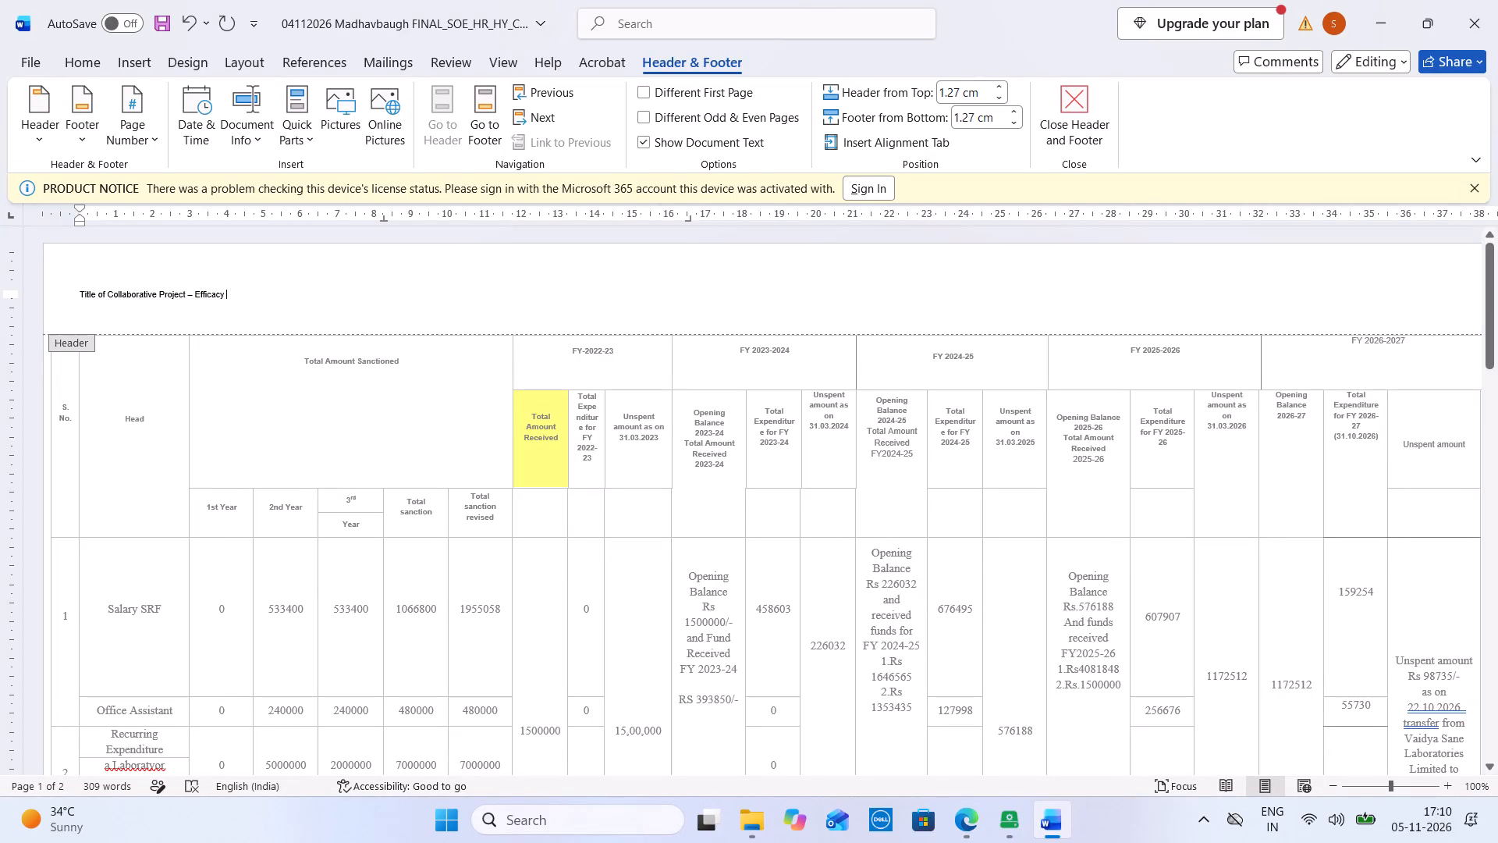
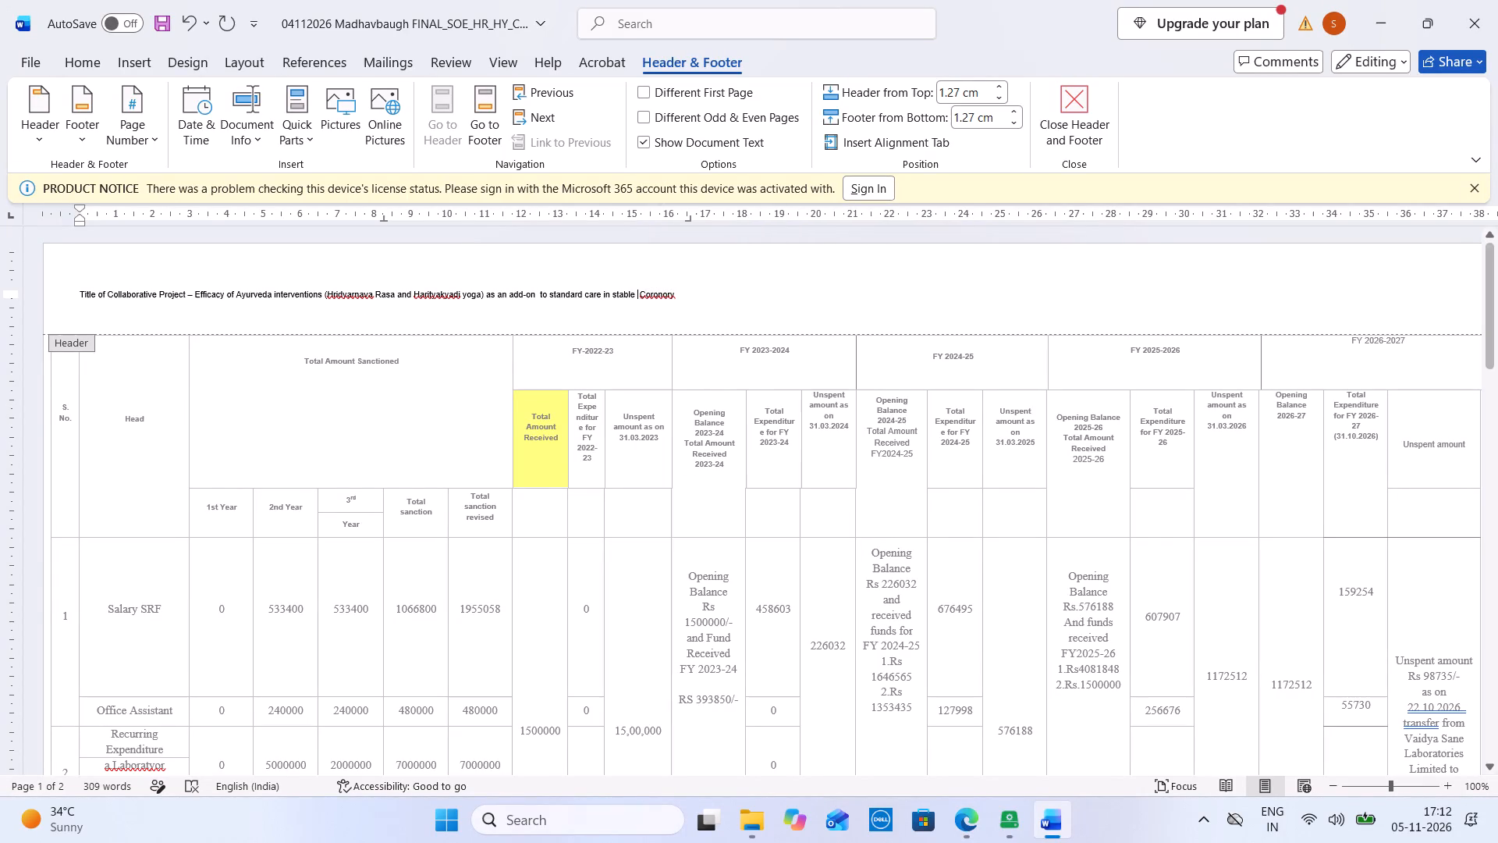
Correct the misspelled last word of the header's project title to "Coronary" and add a space after it.
right_click(655, 297)
left_click(595, 323)
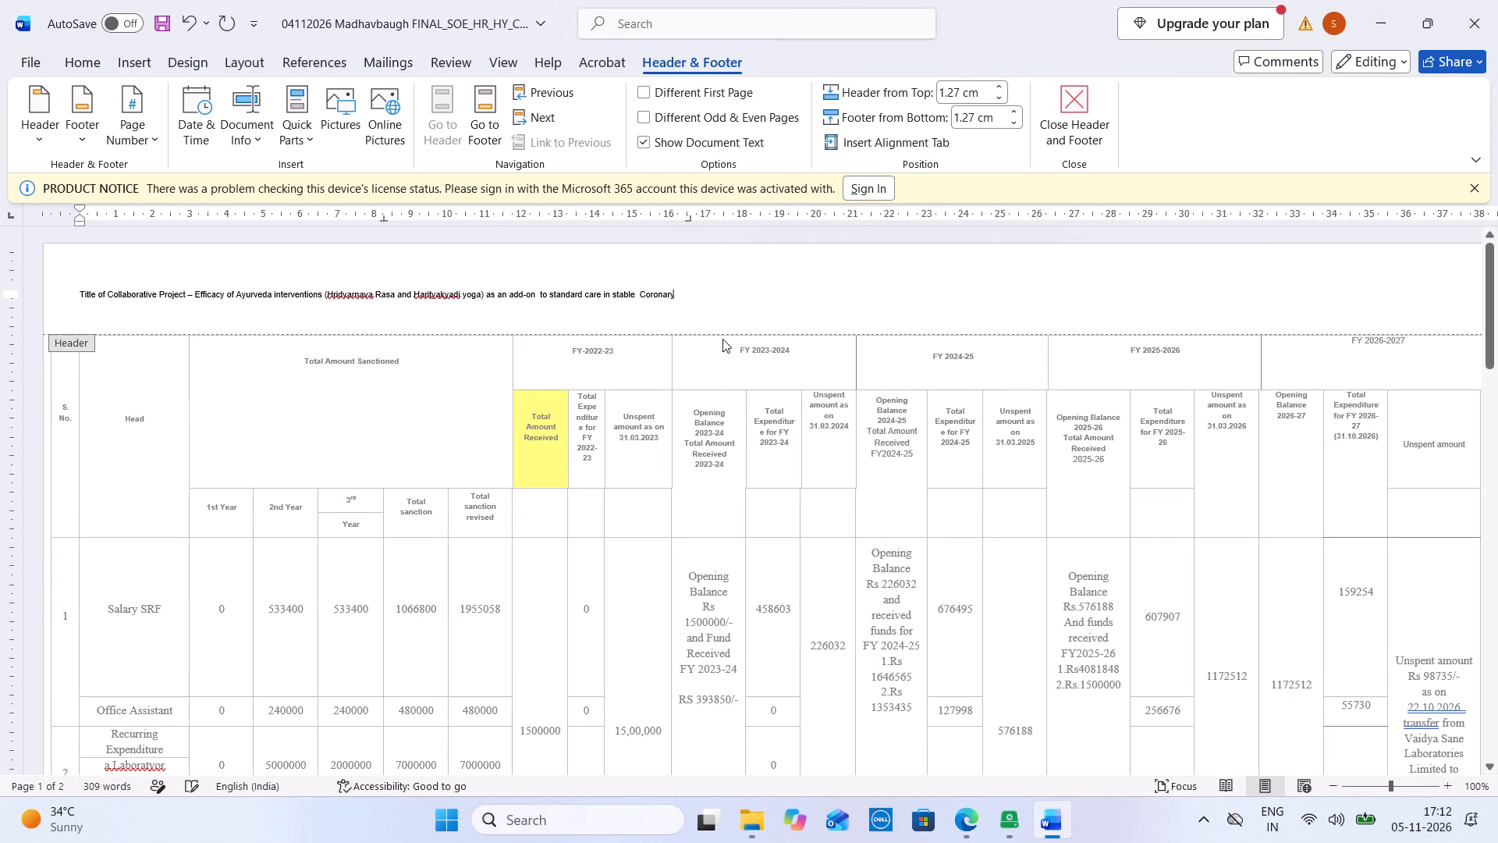
key("space")
Switch from the Word statement to the Downloads folder in File Explorer.
left_click(1042, 821)
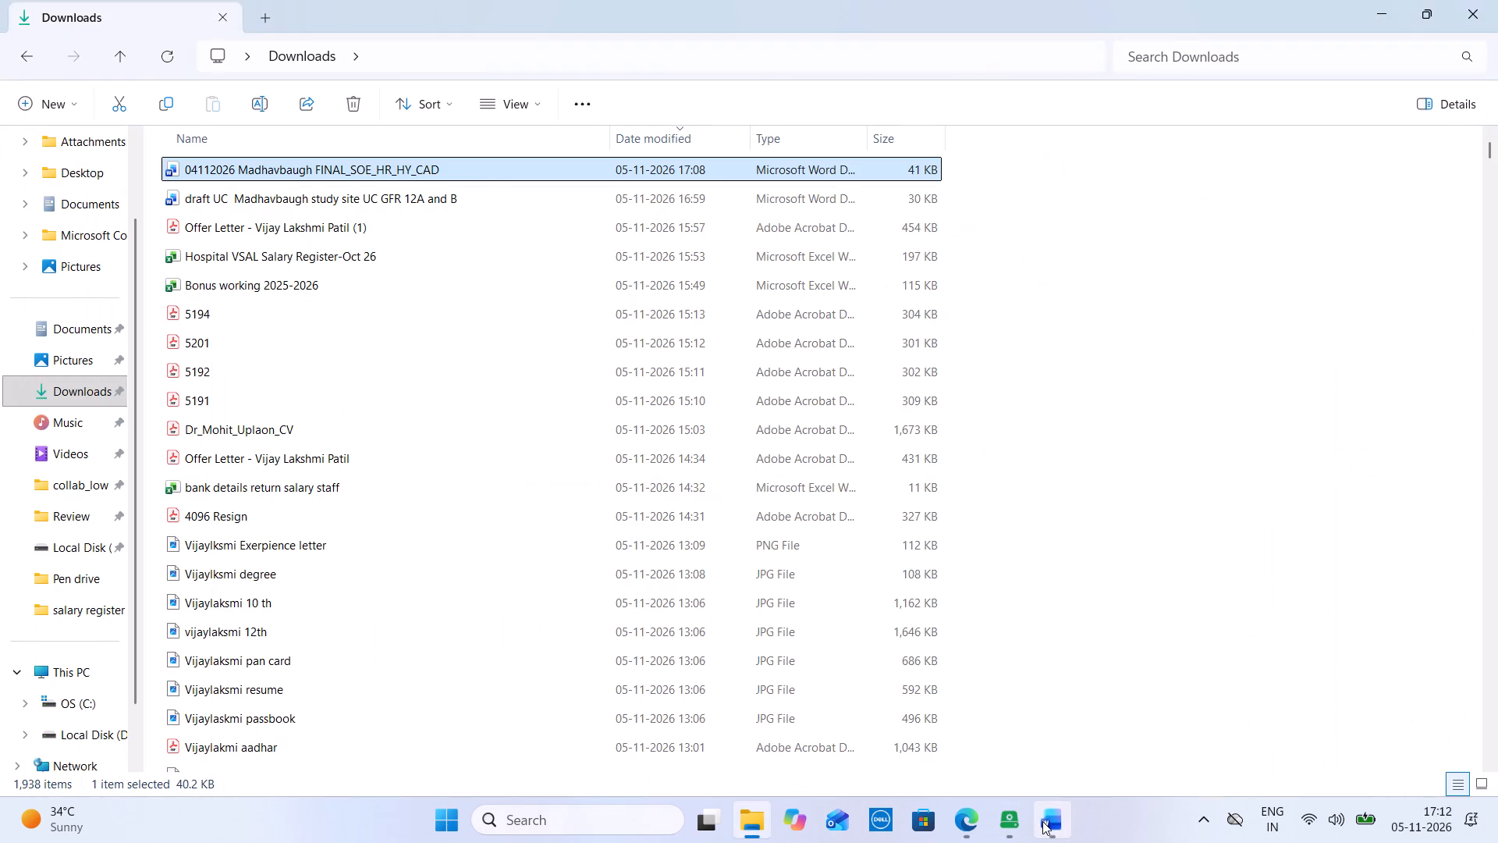
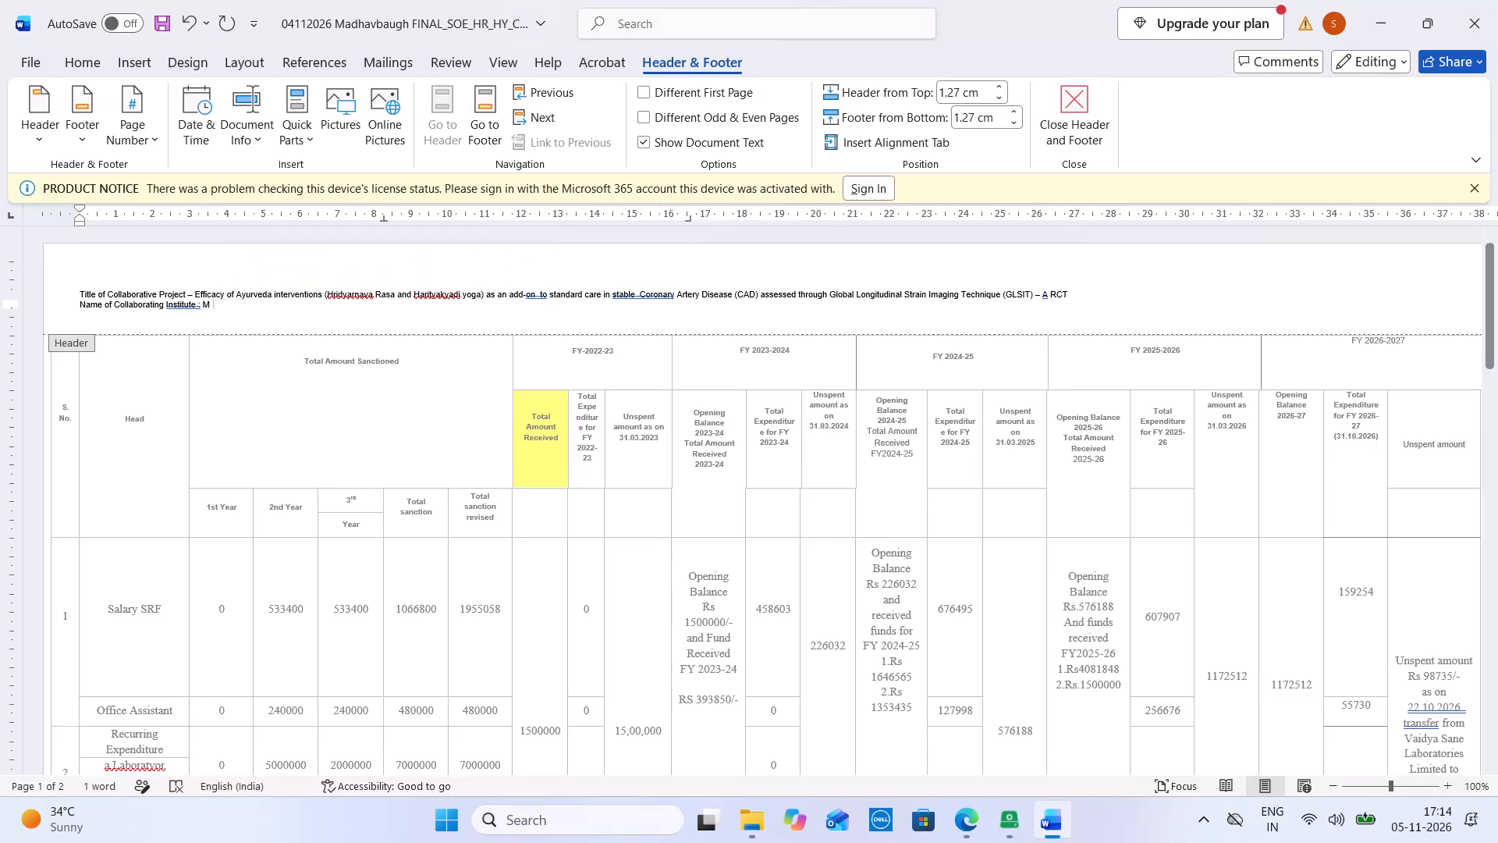
Complete the collaborating institute's name in the header so it reads "MADHAVBAUG CARDICAC CARE".
type("DHAVBAUG CAR")
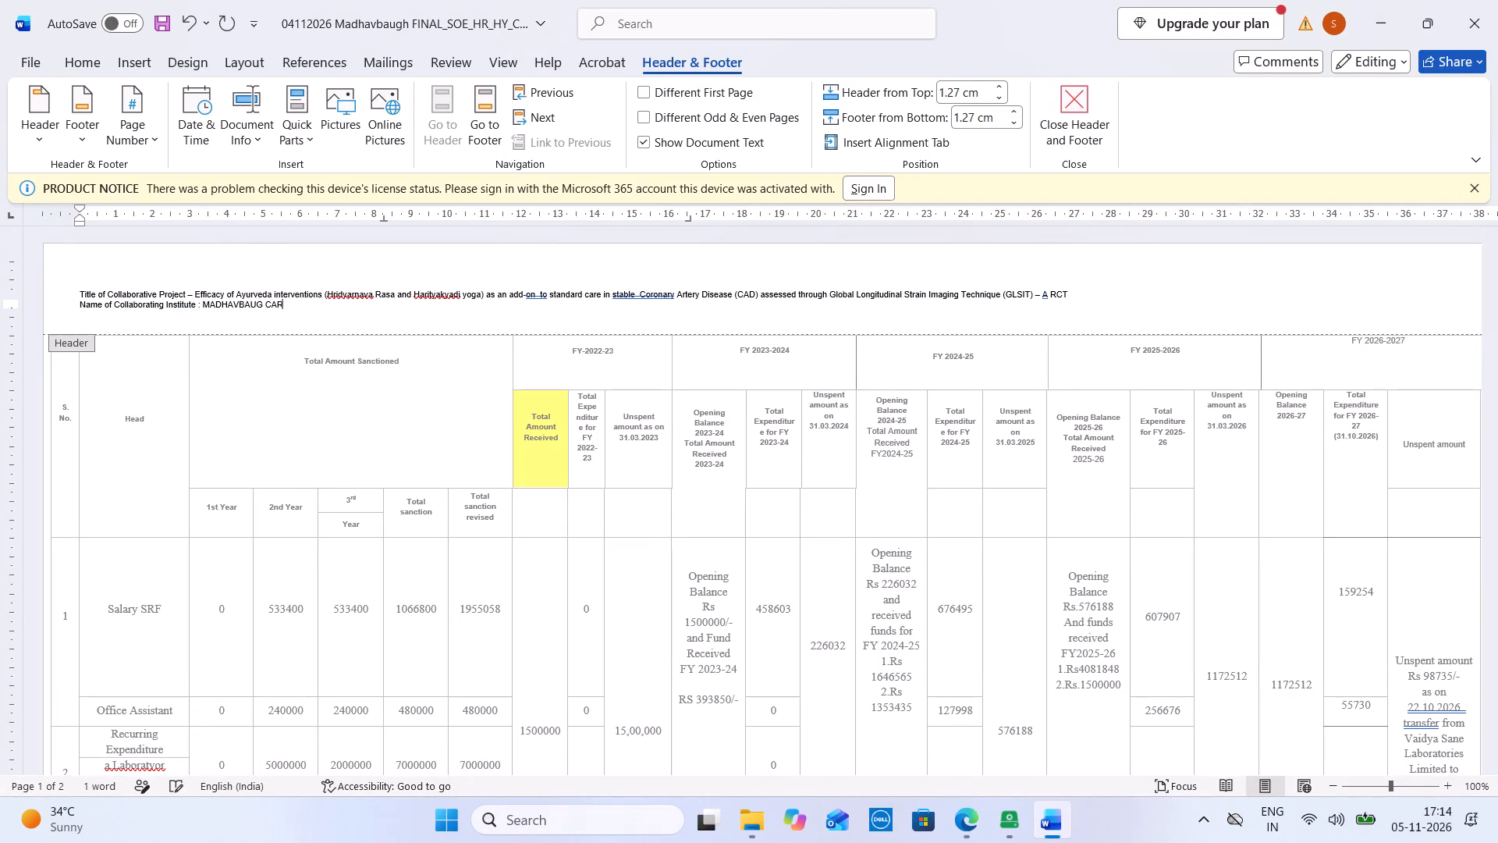
type("DICA")
key("space")
key("BackSpace")
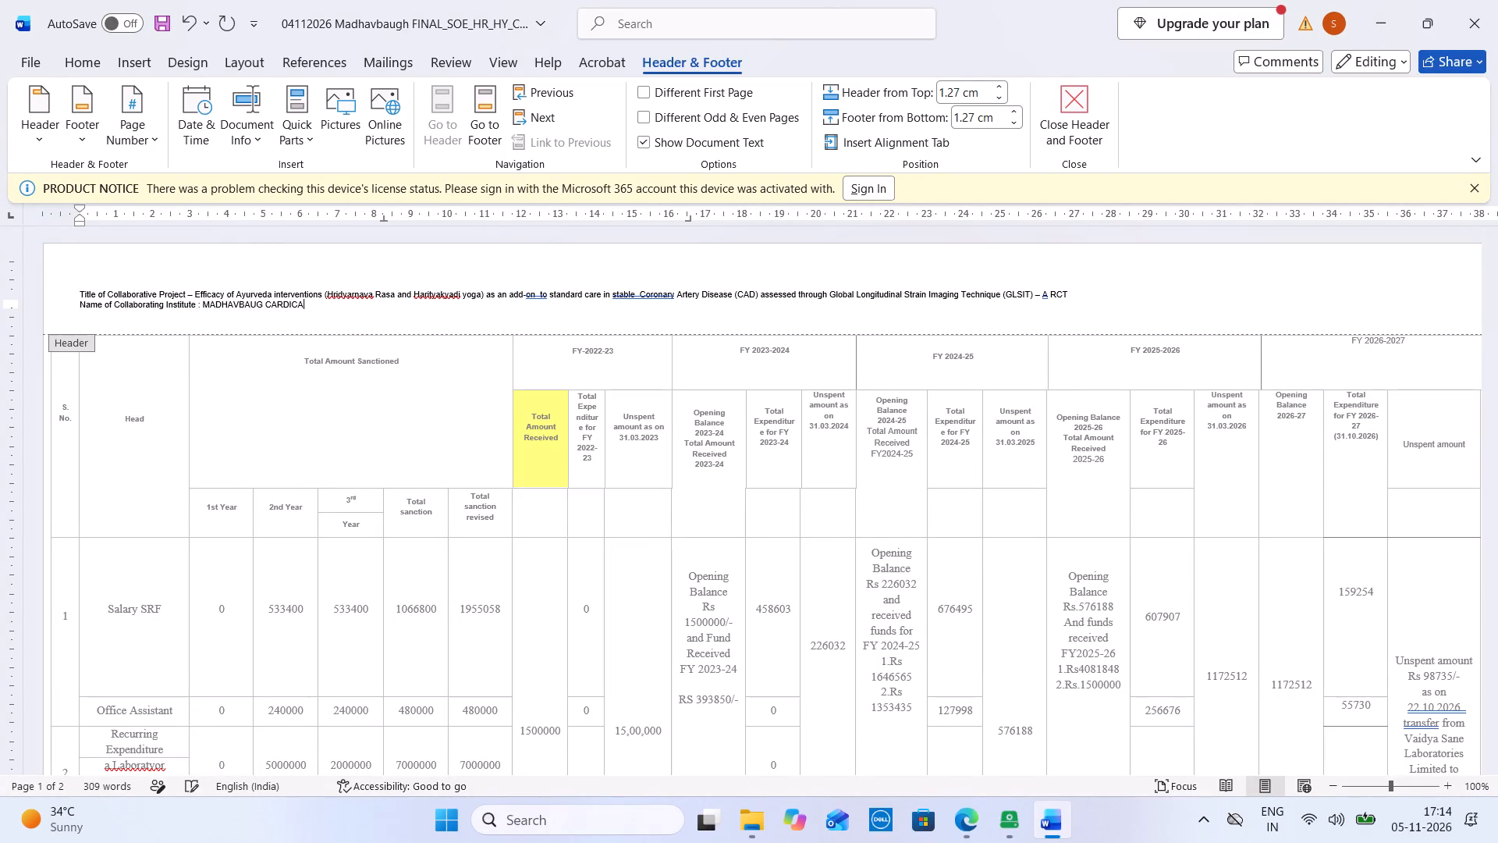
type("C")
key("space")
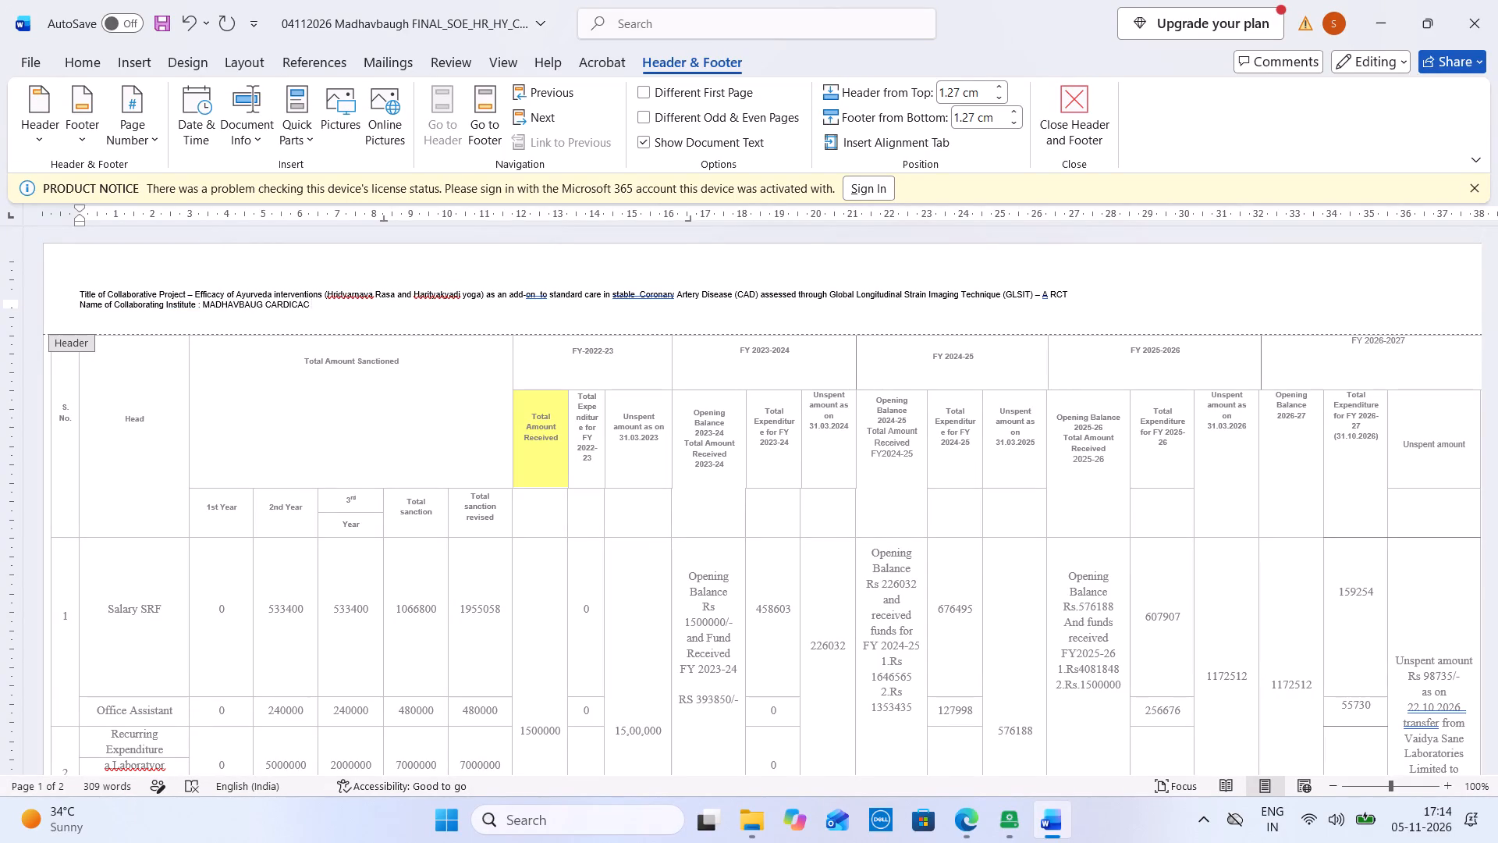
type("CARE")
key("space")
left_click(225, 310)
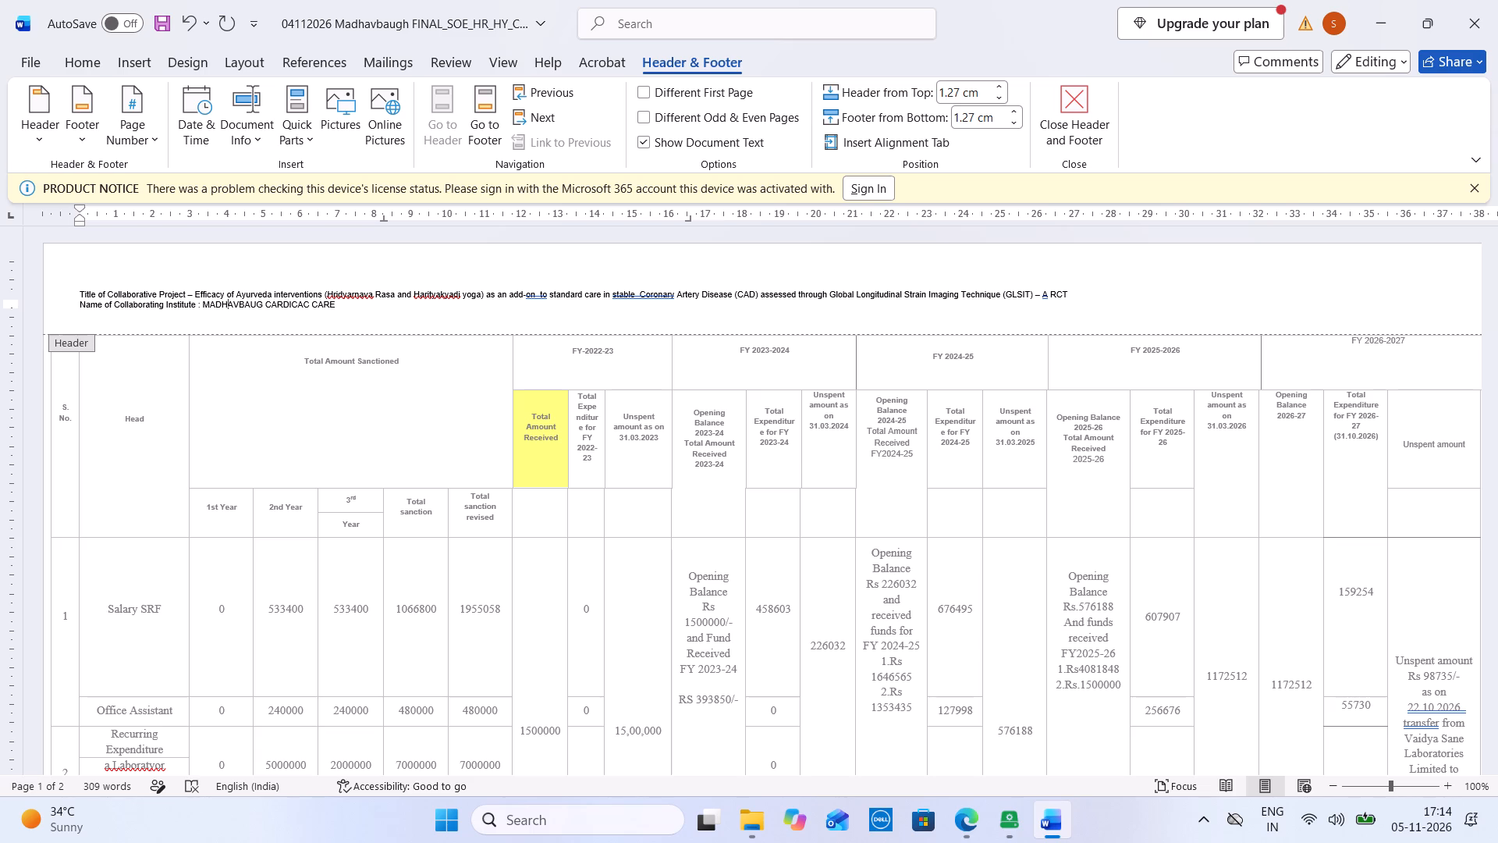
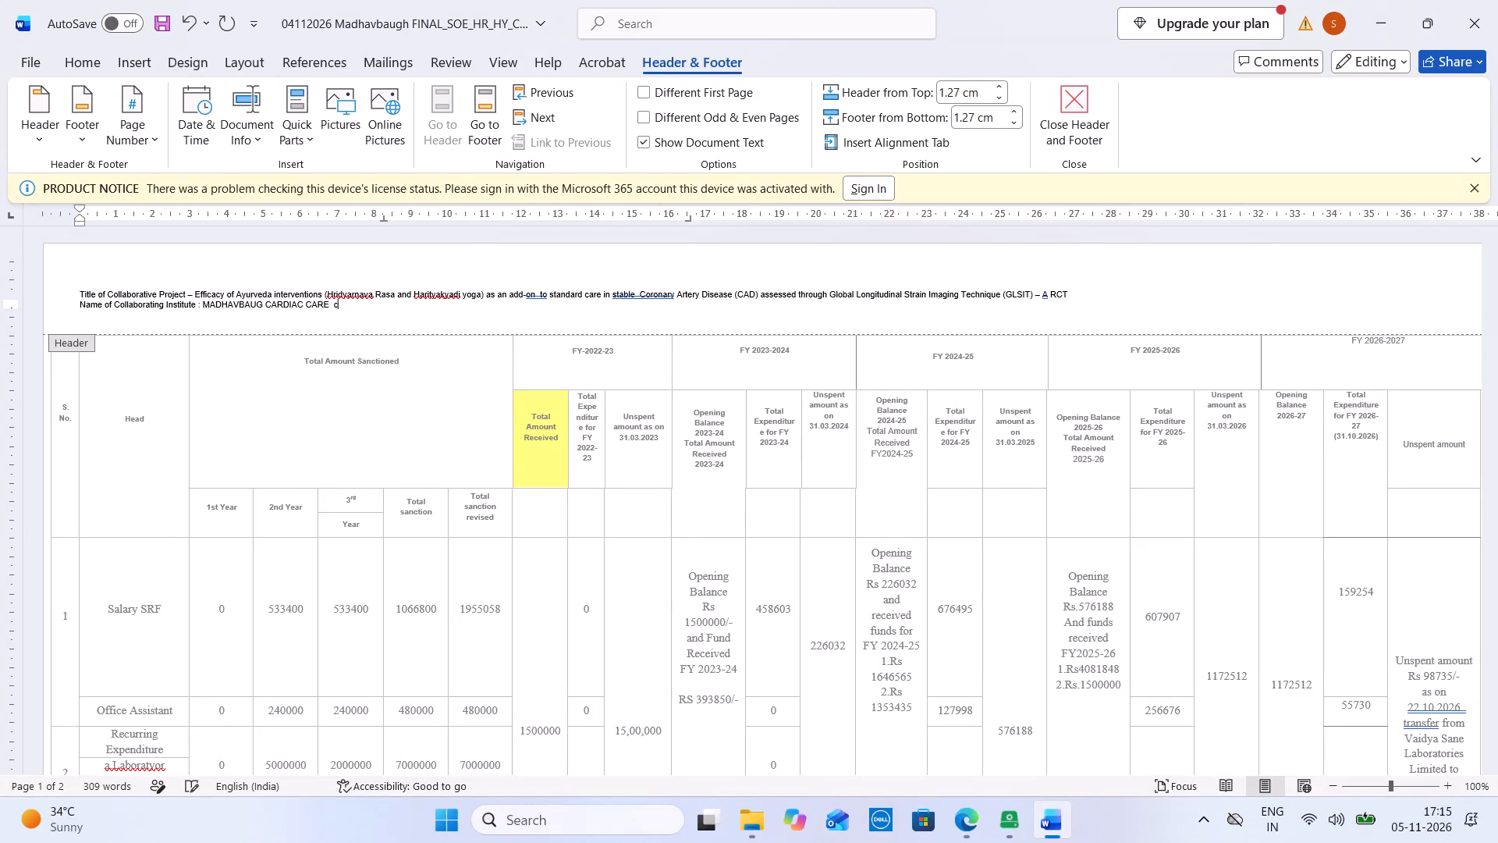
Extend the collaborating institute's name in the header with the uppercase word "CLINIS" after "MADHAVBAUG CARDIAC CARE", replacing the lowercase start.
type("li")
key("BackSpace")
key("BackSpace")
key("BackSpace")
key("BackSpace")
type("CLINIS")
key("space")
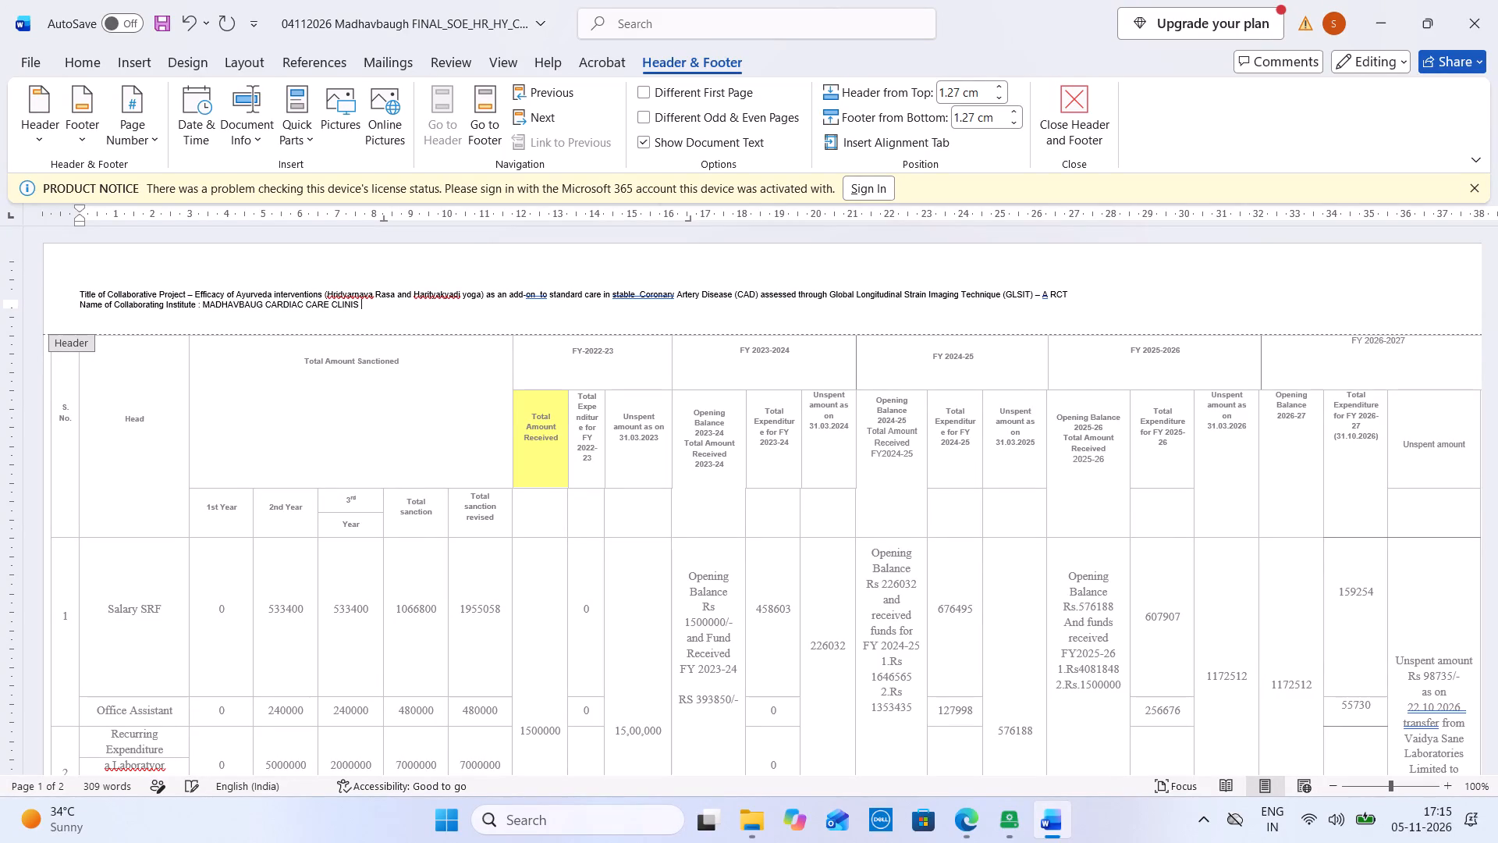
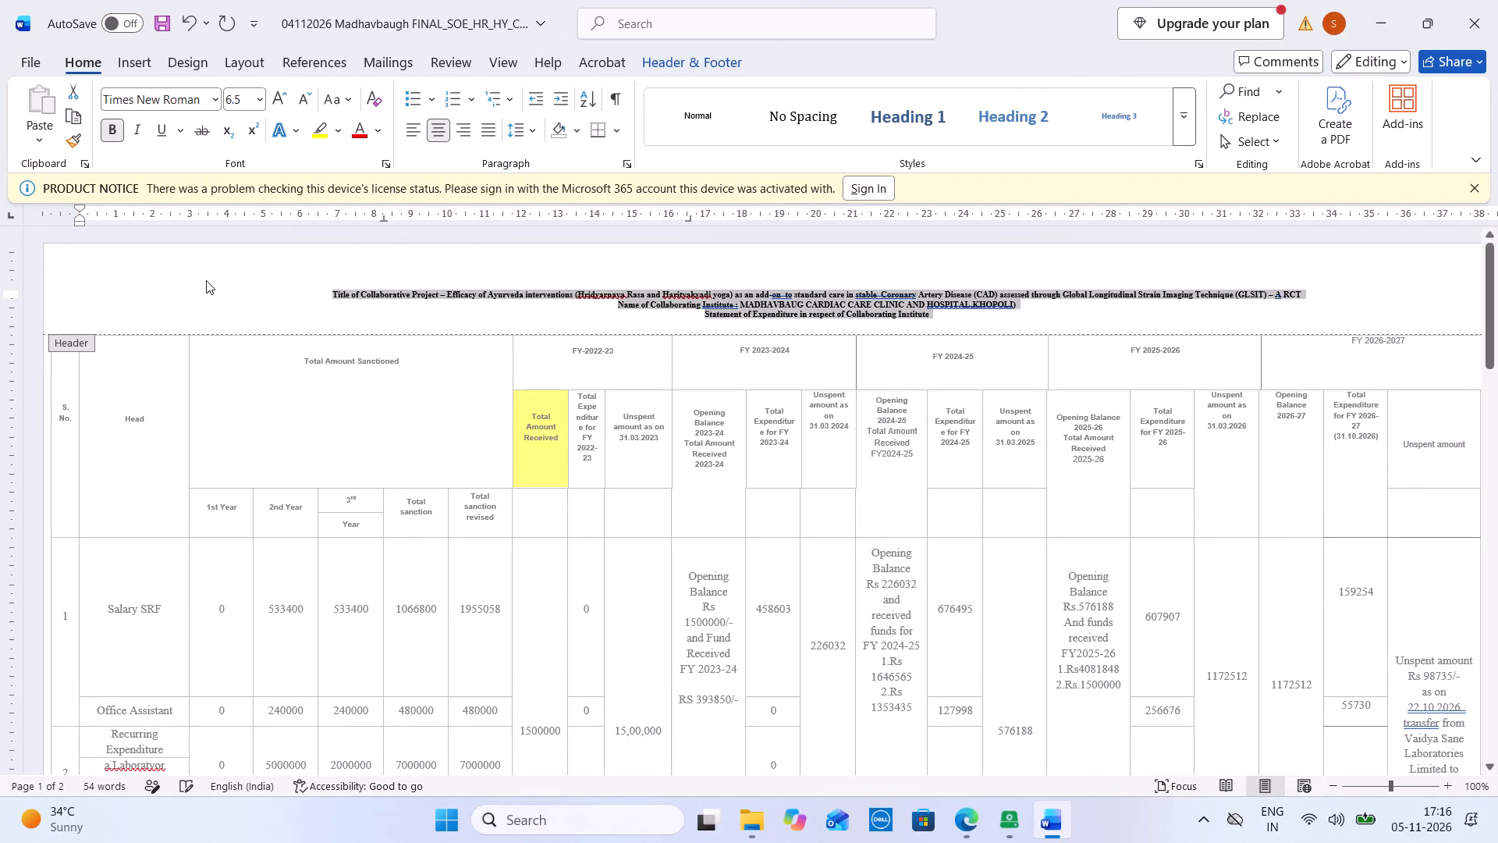
Enlarge the font of all the selected header title lines to 11 pt.
triple_click(284, 105)
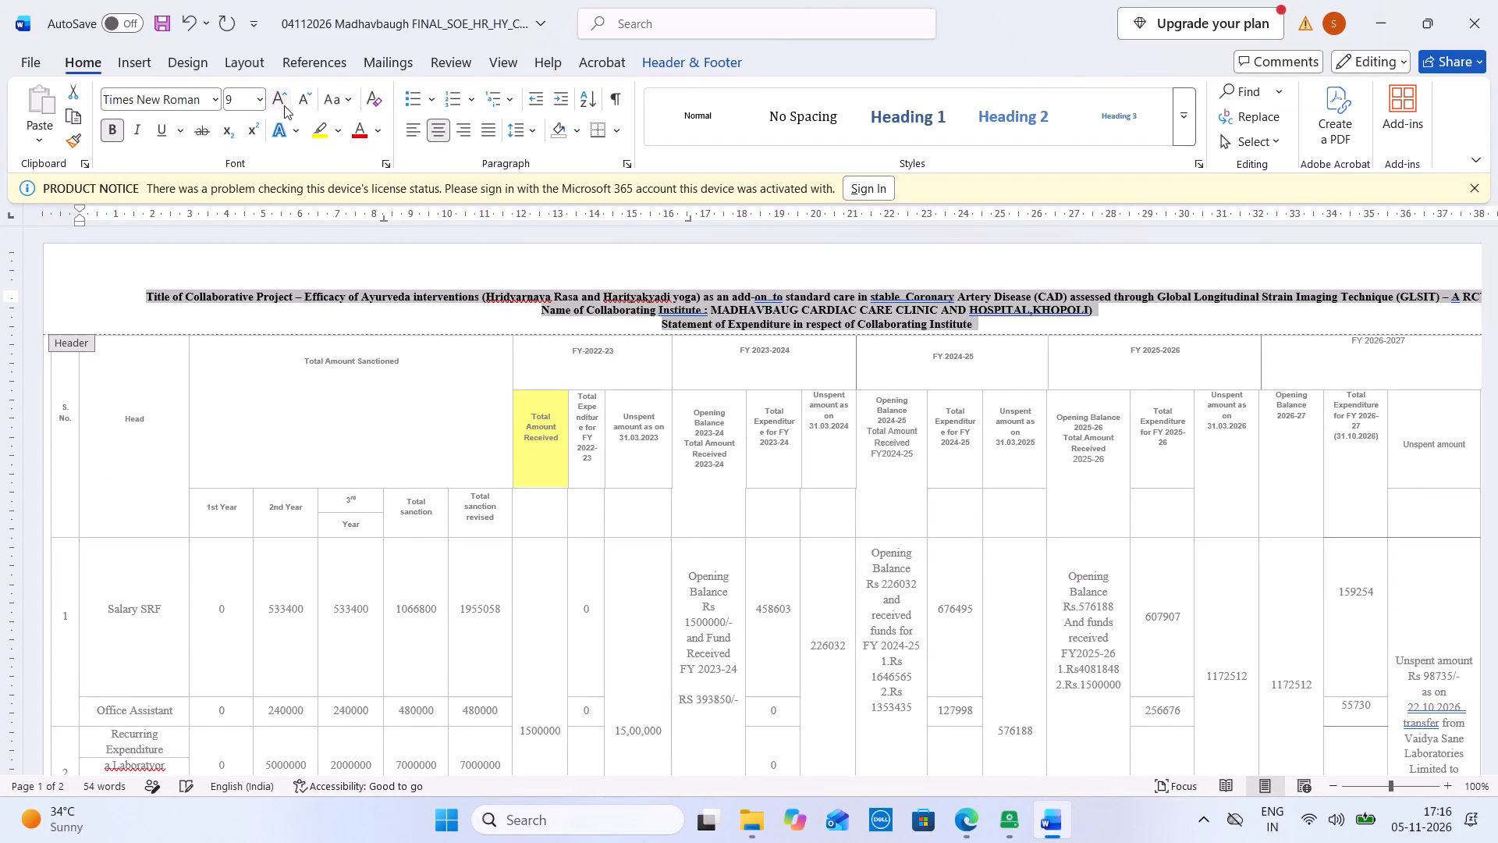
left_click(284, 105)
left_click(284, 105)
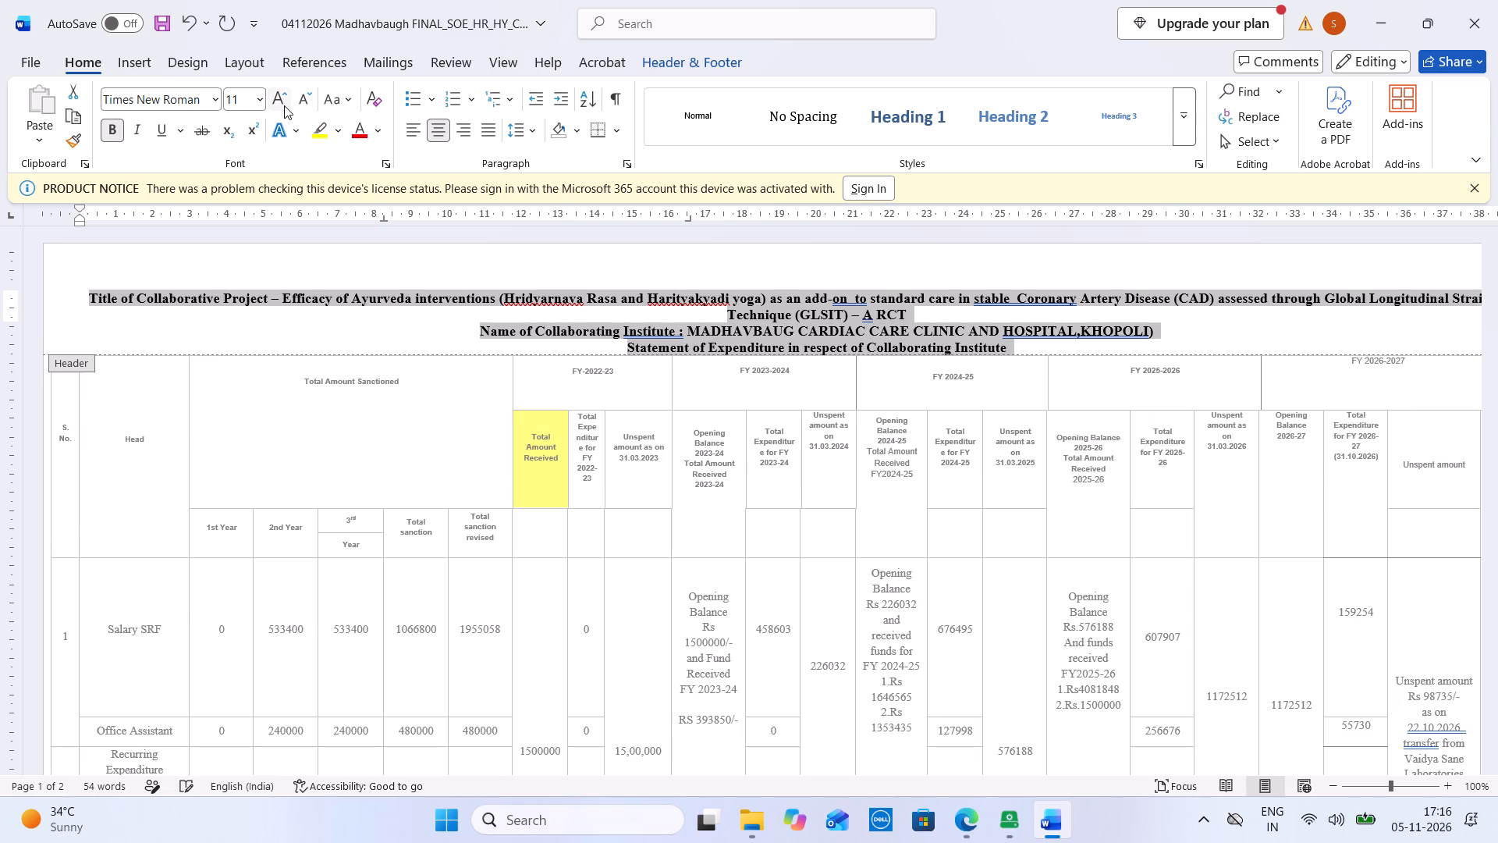